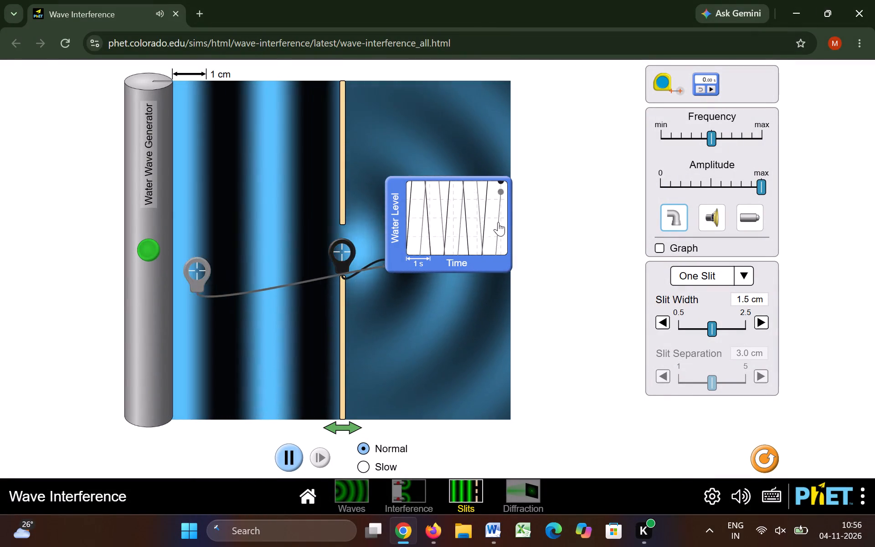
# Move the water level meter and its black probe out of the wave area, over the frequency and amplitude controls.
pyautogui.moveTo(498, 224); pyautogui.dragTo(526, 244)
pyautogui.click(450, 241)
pyautogui.moveTo(450, 241); pyautogui.dragTo(718, 174)
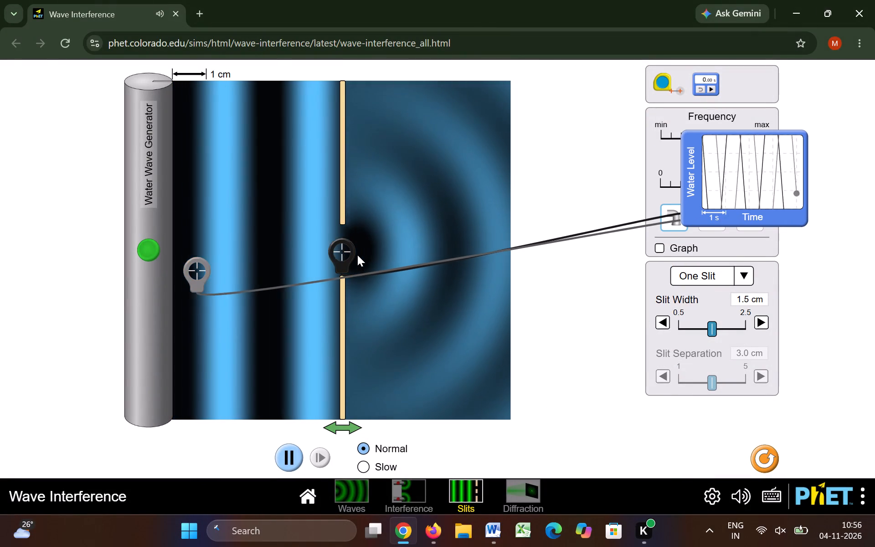
pyautogui.click(348, 253)
pyautogui.doubleClick(348, 253)
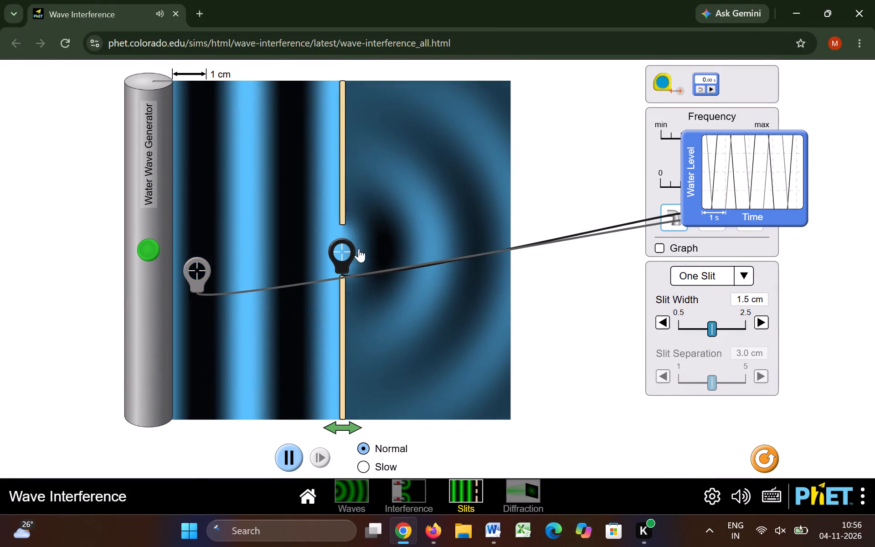
pyautogui.moveTo(340, 253); pyautogui.dragTo(631, 175)
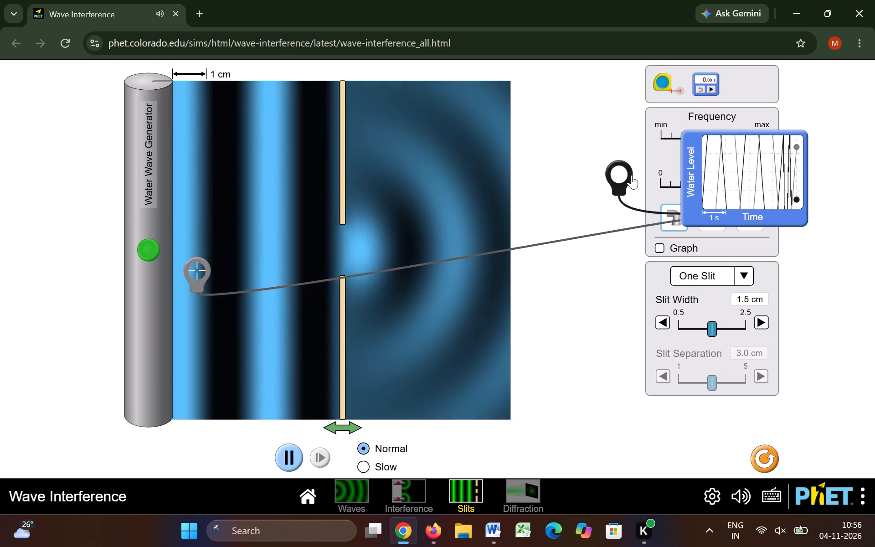
pyautogui.moveTo(631, 175); pyautogui.dragTo(744, 173)
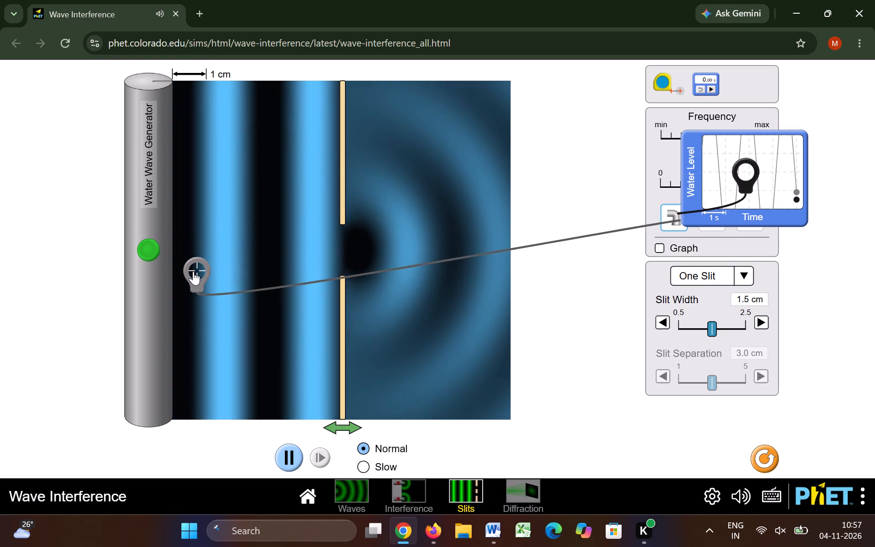
# Bring the gray probe out of the wave area to the water level meter and return the meter to the toolbox.
pyautogui.click(193, 271)
pyautogui.moveTo(193, 271); pyautogui.dragTo(338, 183)
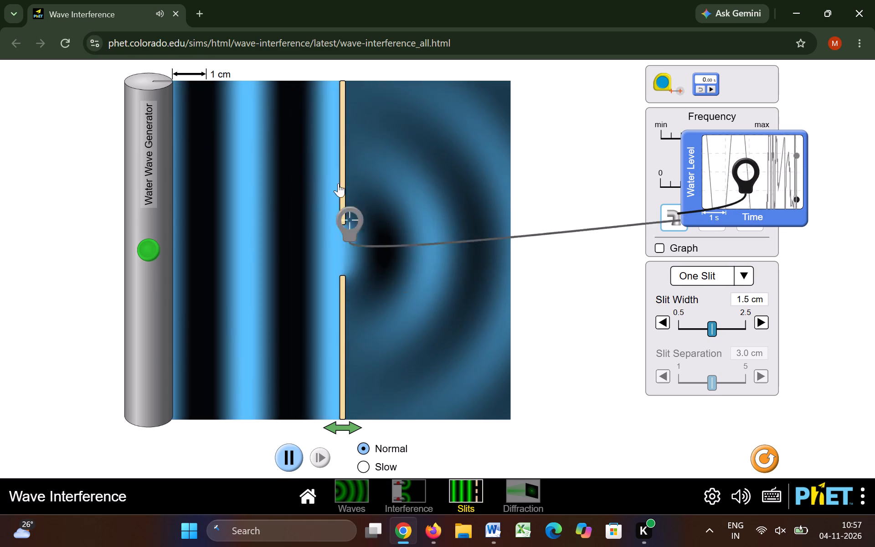
pyautogui.moveTo(338, 183); pyautogui.dragTo(437, 181)
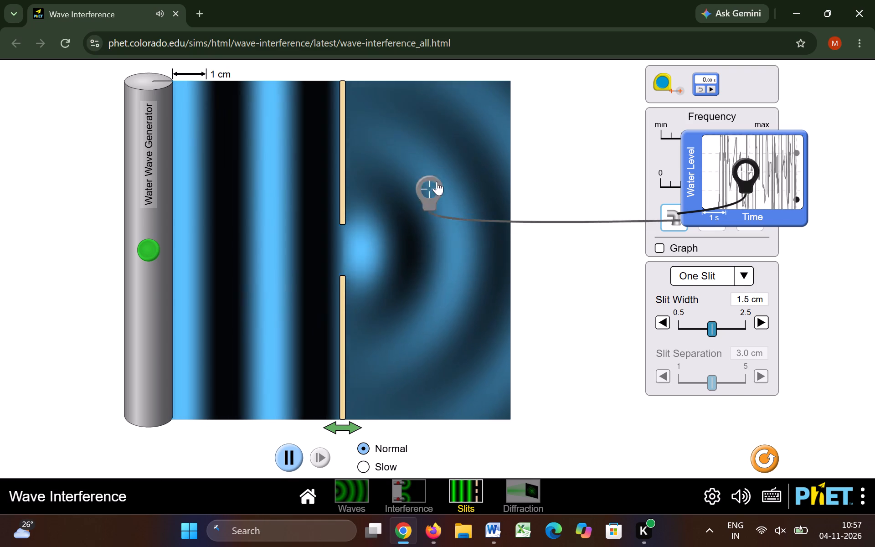
pyautogui.moveTo(437, 181); pyautogui.dragTo(318, 232)
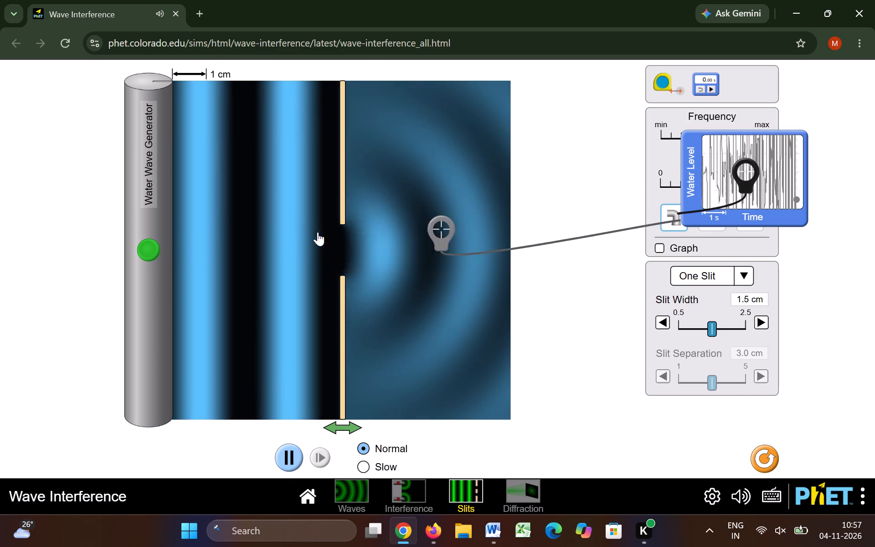
pyautogui.moveTo(318, 232); pyautogui.dragTo(463, 234)
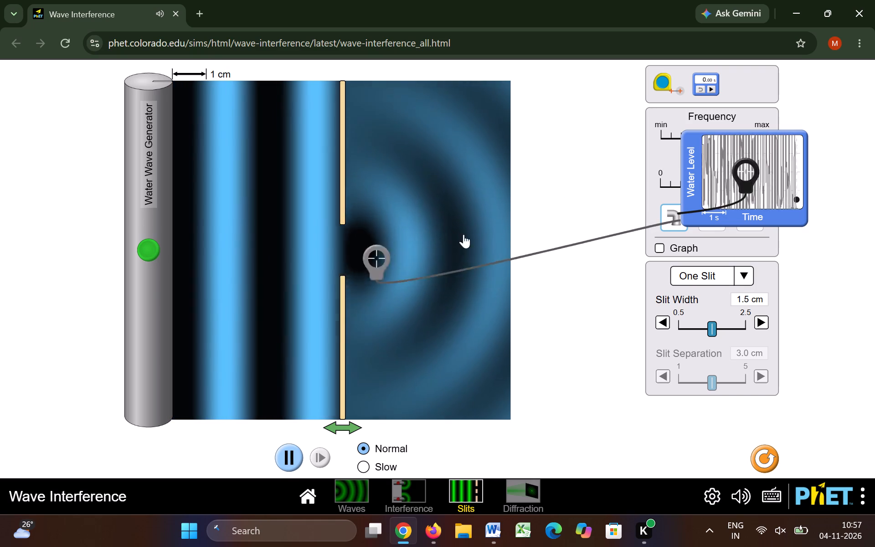
pyautogui.moveTo(463, 234); pyautogui.dragTo(540, 195)
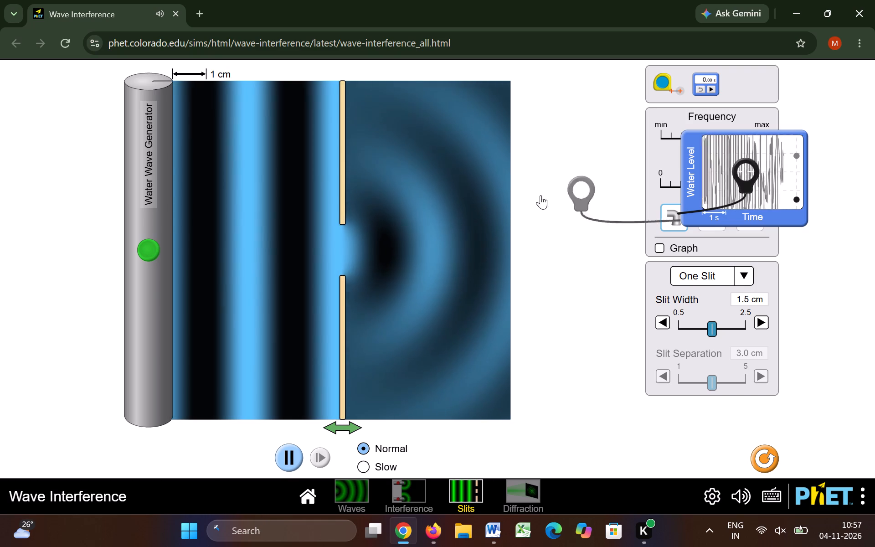
pyautogui.moveTo(540, 195); pyautogui.dragTo(748, 174)
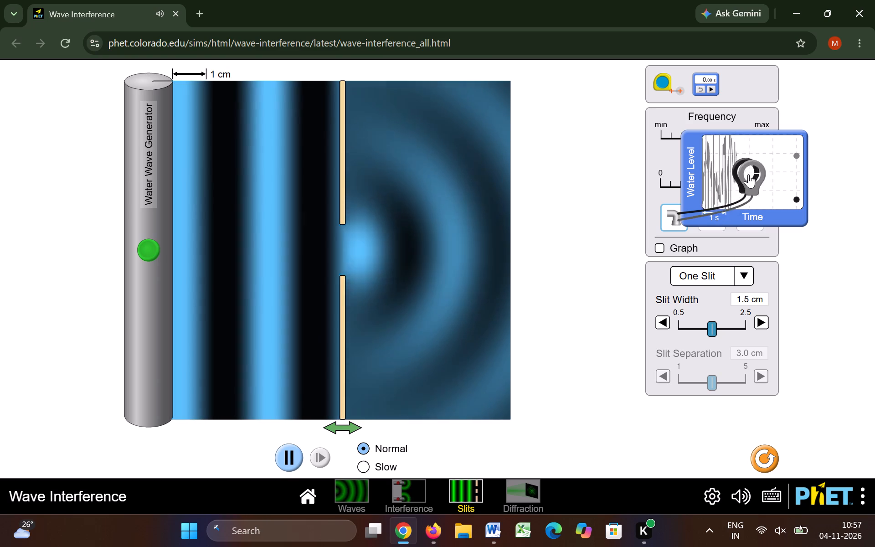
pyautogui.moveTo(748, 174); pyautogui.dragTo(742, 171)
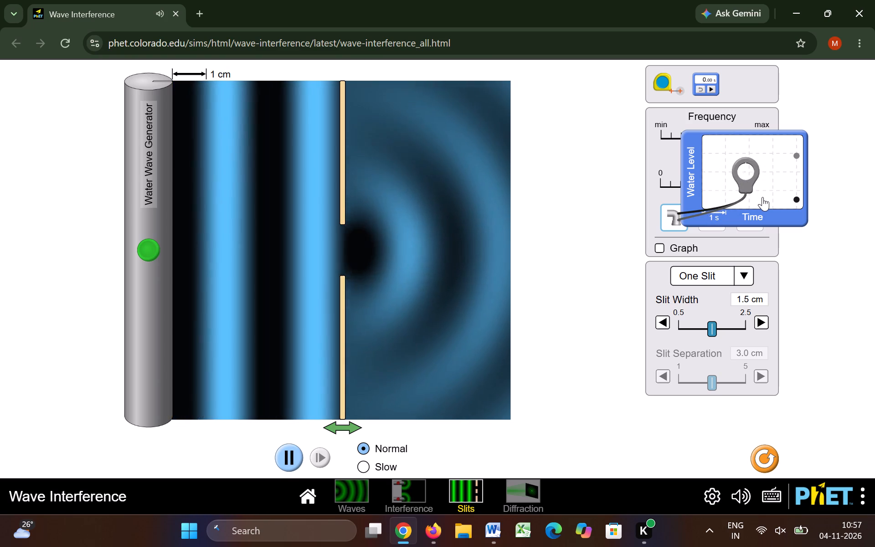
pyautogui.moveTo(762, 197); pyautogui.dragTo(758, 170)
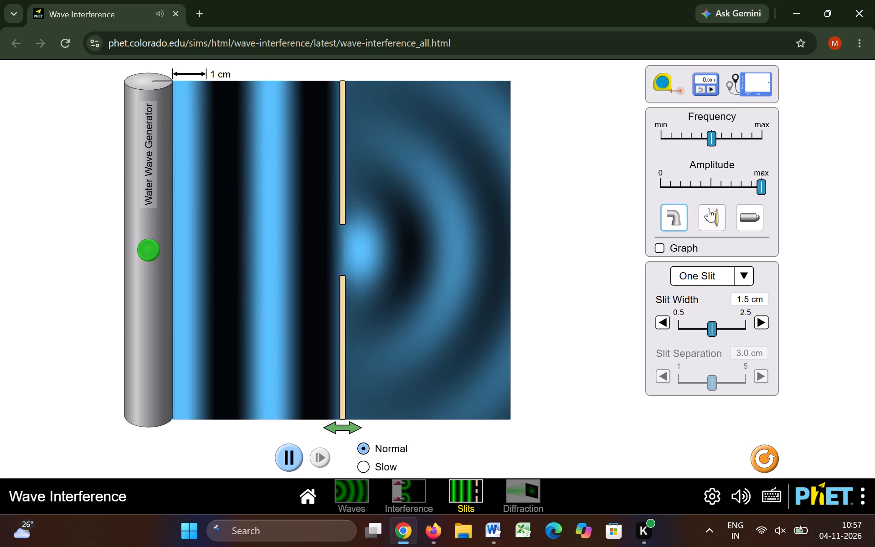
# Switch the slit setup to sound waves and turn on the sound generator.
pyautogui.click(710, 209)
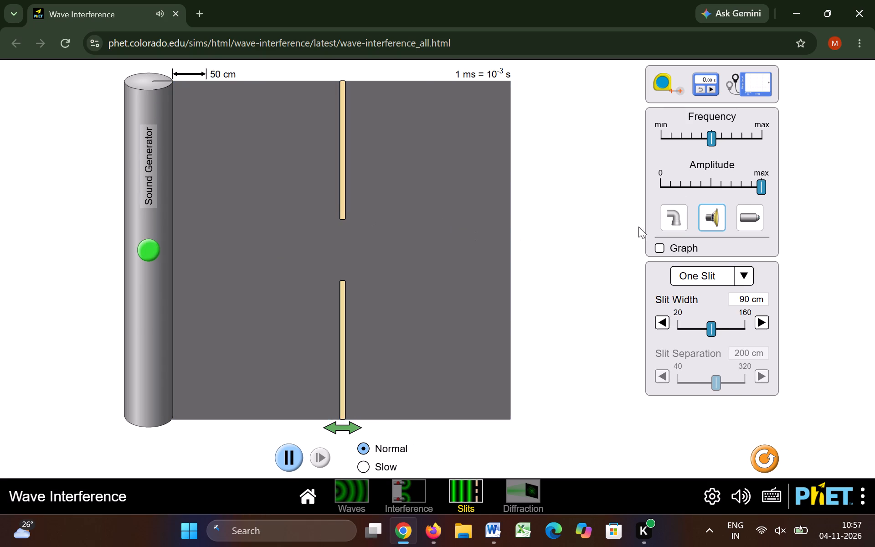
pyautogui.click(154, 245)
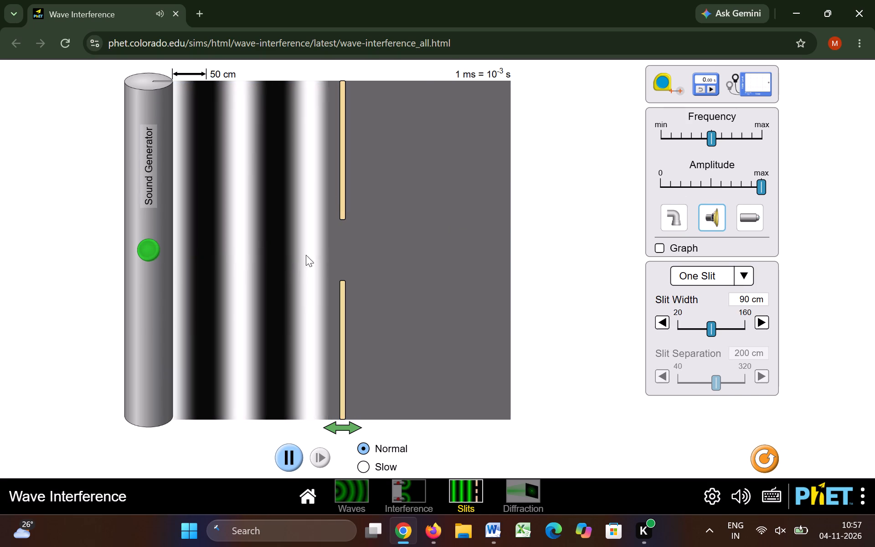
# Switch the slit setup to light waves and turn on the light generator.
pyautogui.click(673, 219)
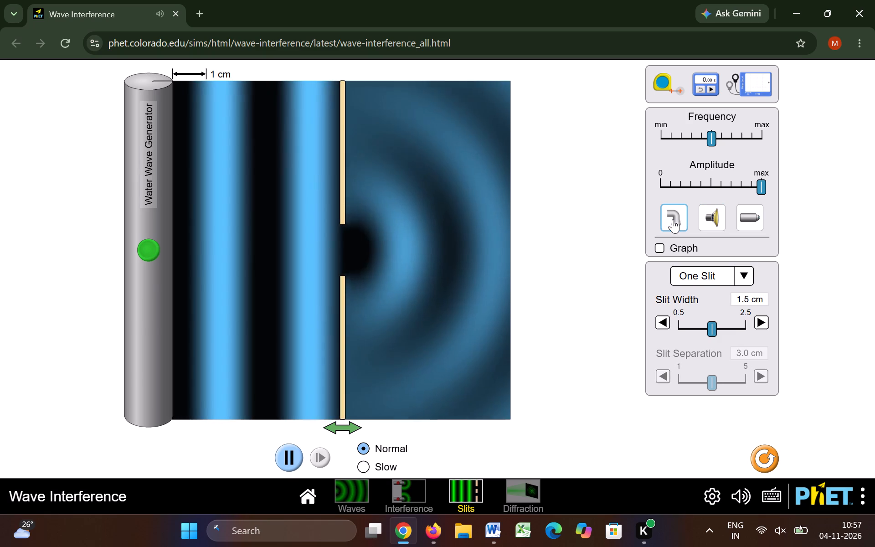
pyautogui.click(764, 219)
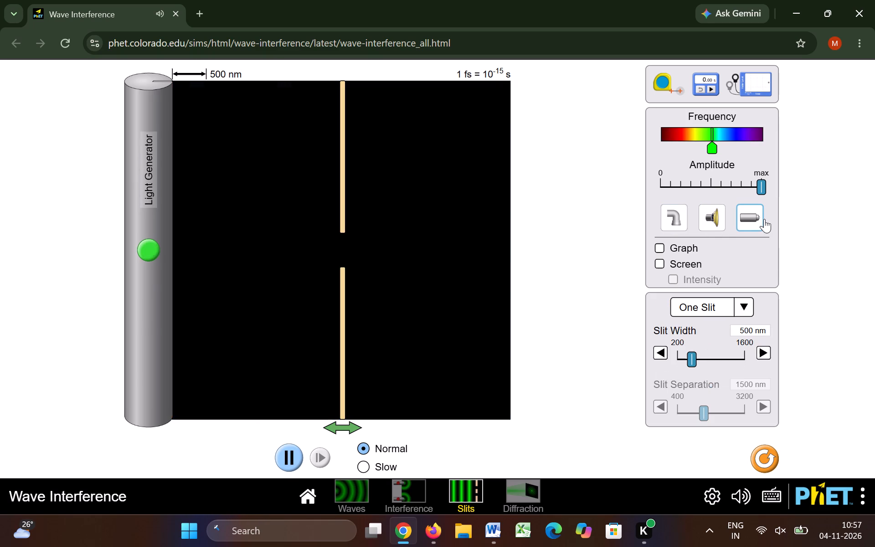
pyautogui.click(162, 245)
pyautogui.moveTo(162, 245); pyautogui.dragTo(134, 258)
pyautogui.moveTo(134, 258); pyautogui.dragTo(151, 243)
pyautogui.click(151, 243)
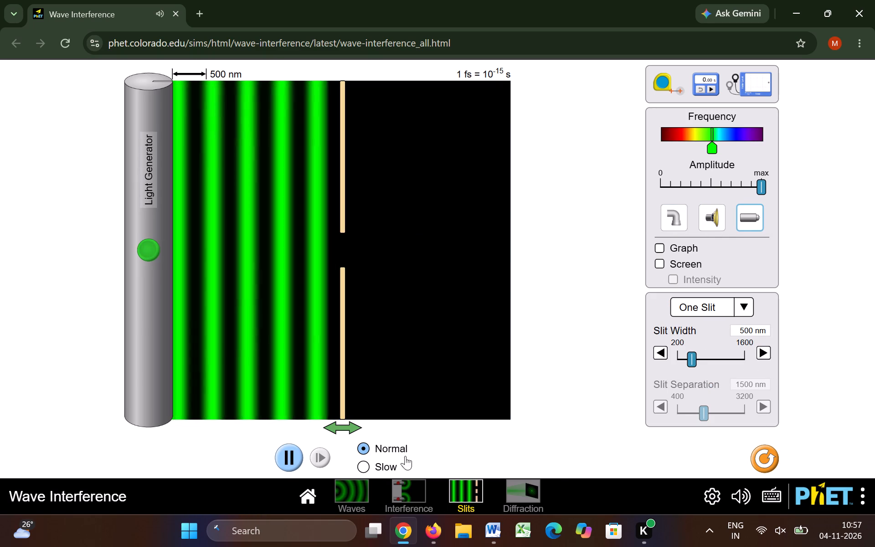
# Open the Interference simulation and turn on both water taps.
pyautogui.click(513, 492)
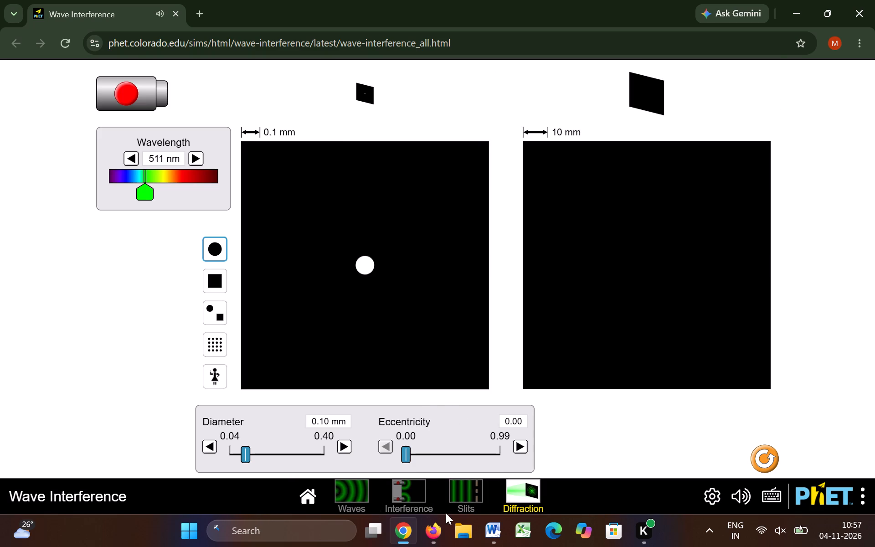
pyautogui.click(461, 491)
pyautogui.click(414, 485)
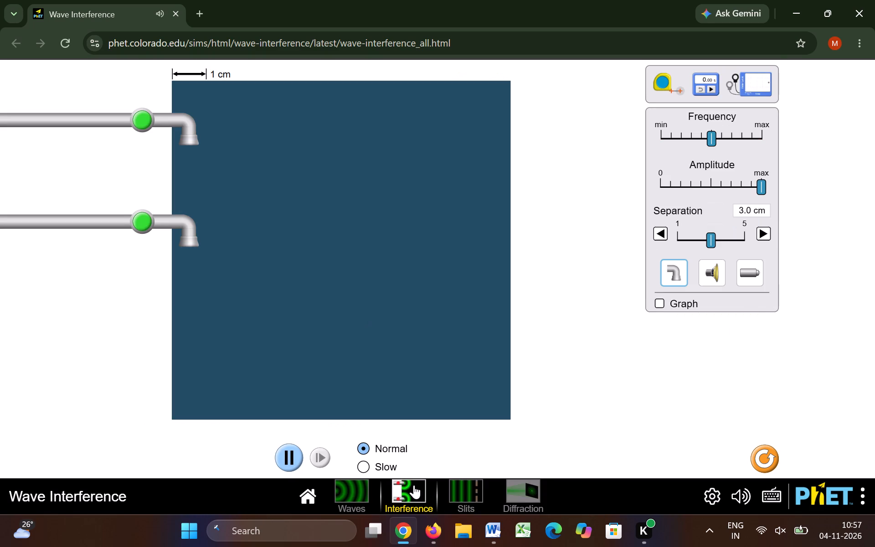
pyautogui.click(140, 219)
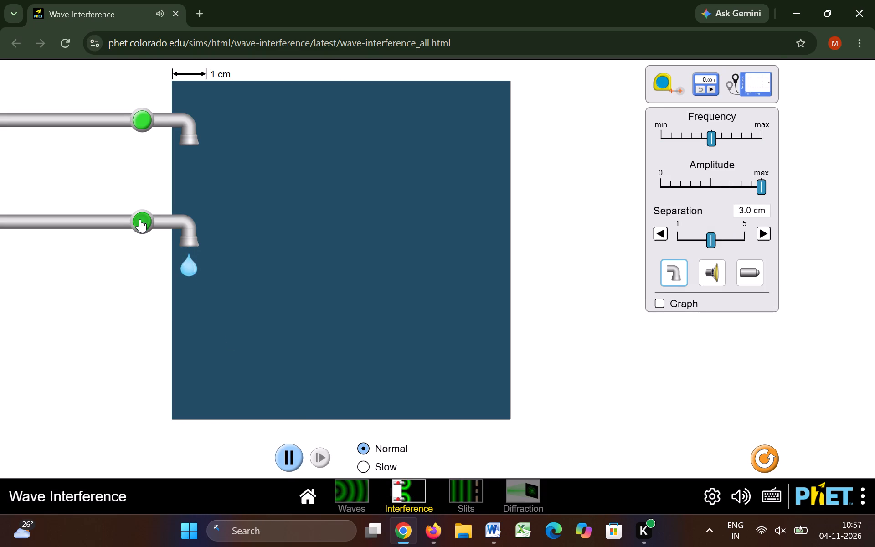
pyautogui.click(146, 127)
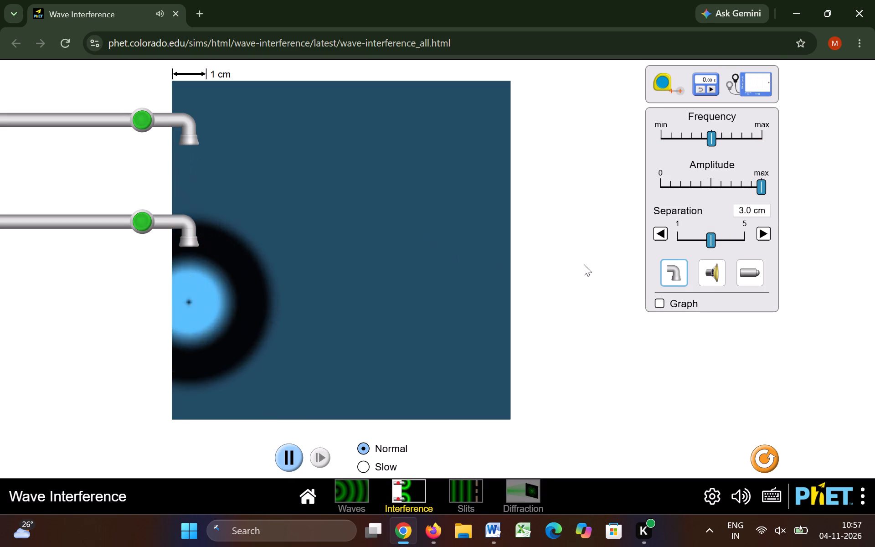
# Switch the interference setup to sound waves and turn on both speakers.
pyautogui.click(719, 275)
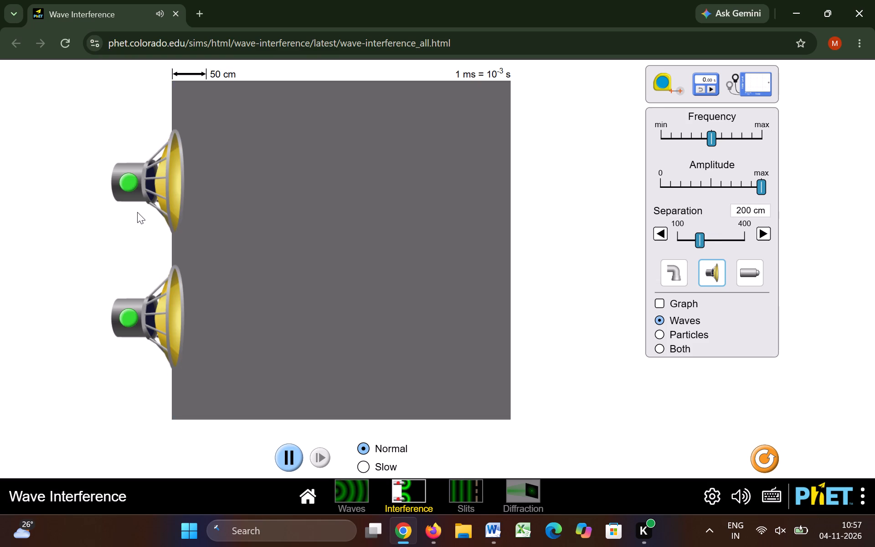
pyautogui.click(128, 190)
pyautogui.click(118, 310)
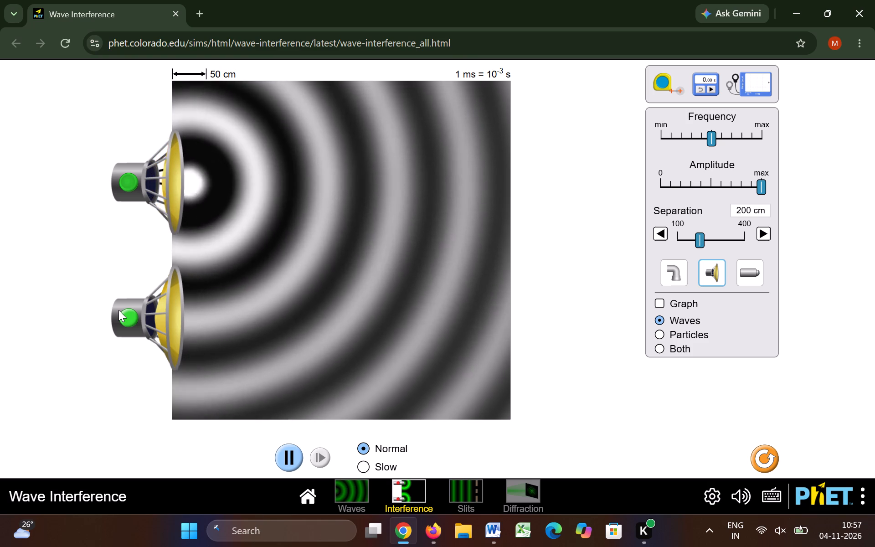
pyautogui.click(118, 310)
pyautogui.click(126, 321)
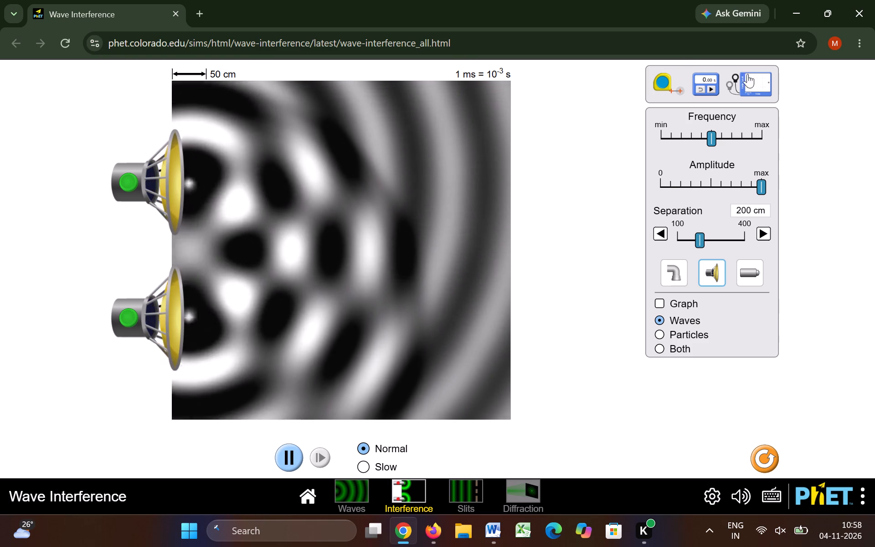
# Place the pressure meter with its two probes in the sound interference pattern, between the two speakers' wave fronts.
pyautogui.click(763, 78)
pyautogui.moveTo(753, 90); pyautogui.dragTo(716, 117)
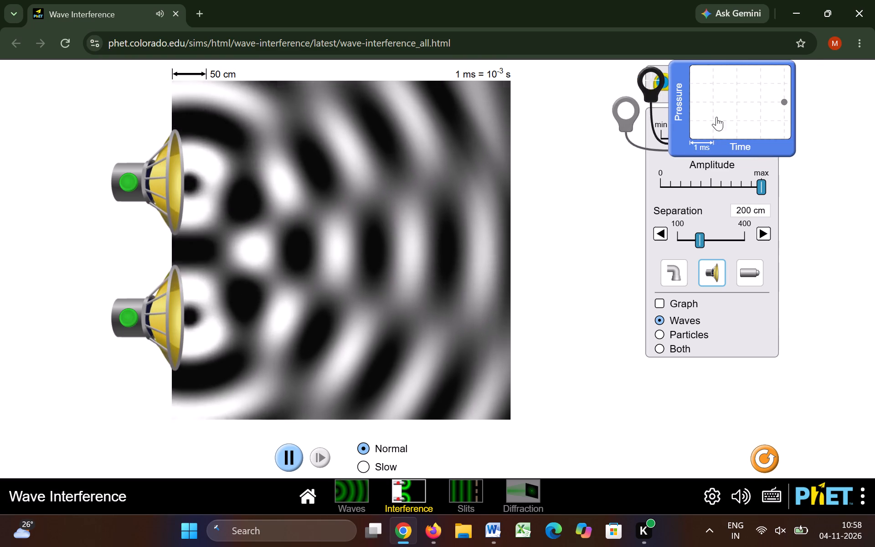
pyautogui.moveTo(716, 117); pyautogui.dragTo(386, 273)
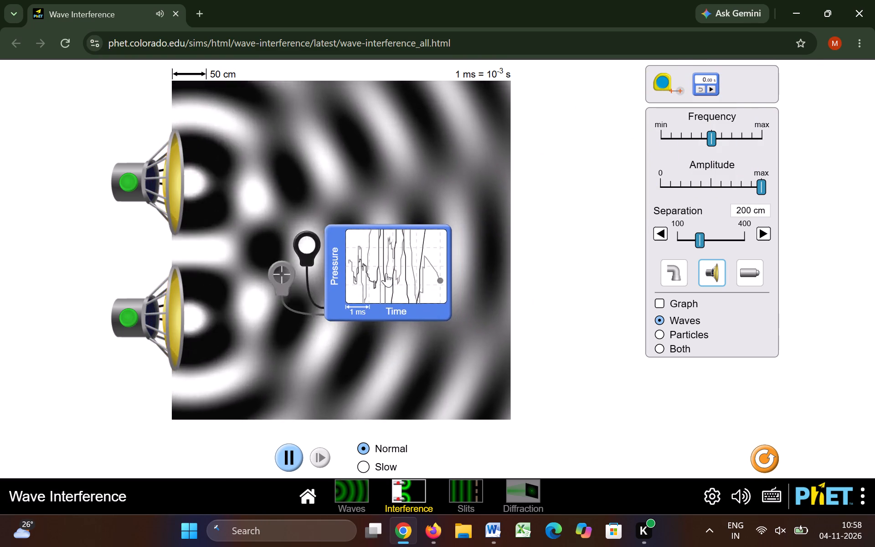
pyautogui.moveTo(386, 273); pyautogui.dragTo(393, 253)
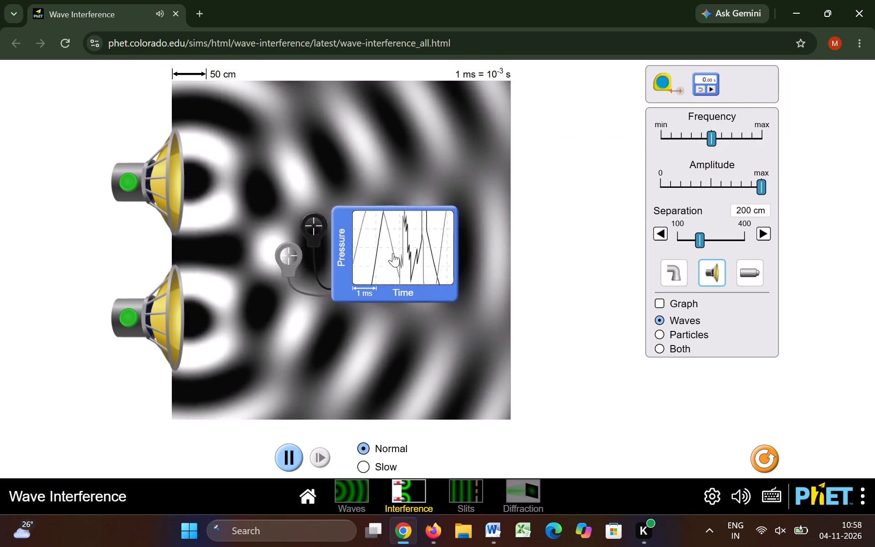
pyautogui.moveTo(393, 253); pyautogui.dragTo(394, 256)
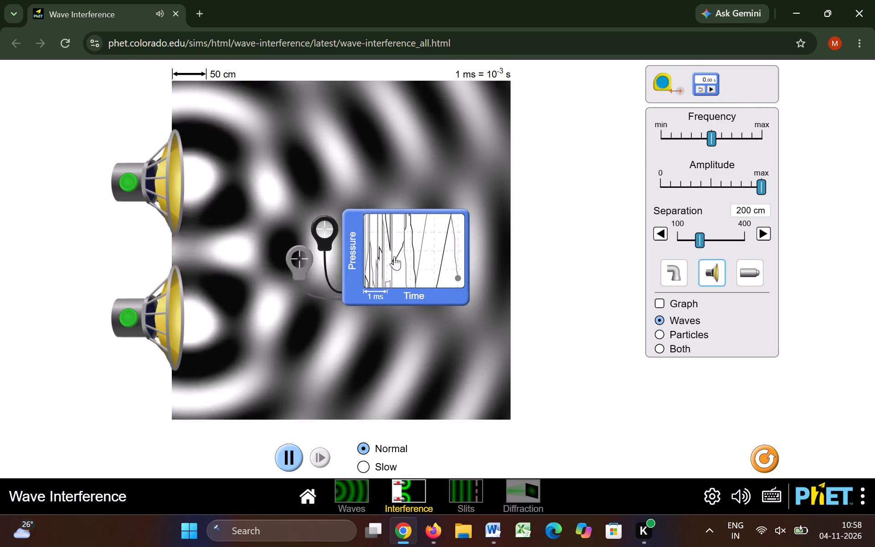
pyautogui.moveTo(394, 256); pyautogui.dragTo(342, 258)
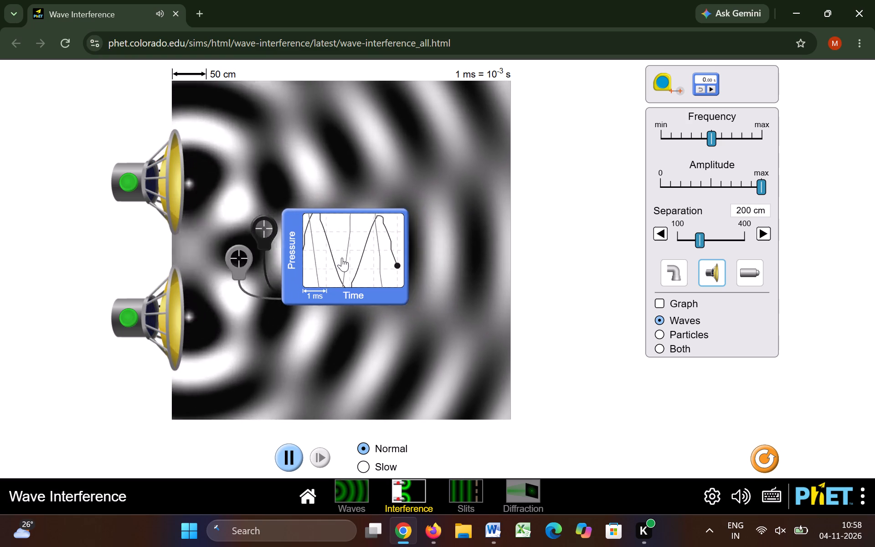
pyautogui.moveTo(342, 258); pyautogui.dragTo(335, 260)
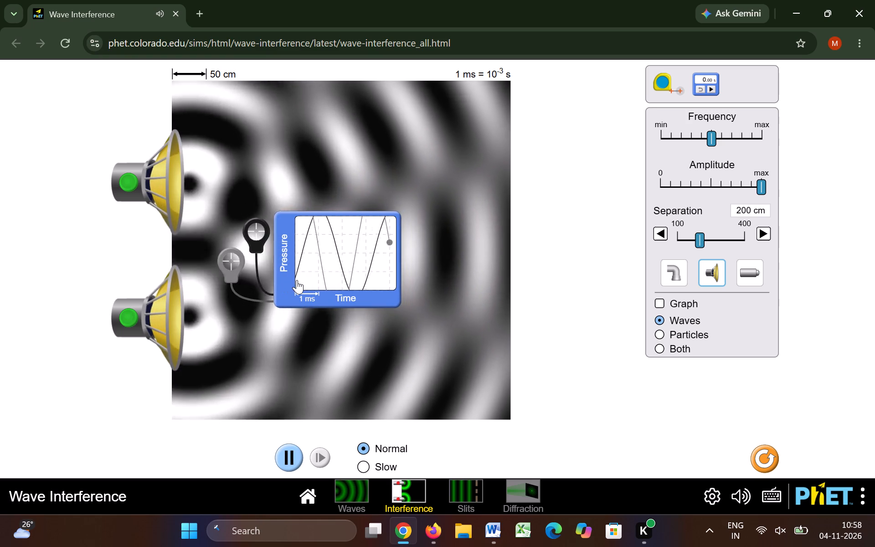
# Move the pressure meter's display away from its probes to the side of the wave area farthest from the speakers.
pyautogui.moveTo(297, 280); pyautogui.dragTo(201, 284)
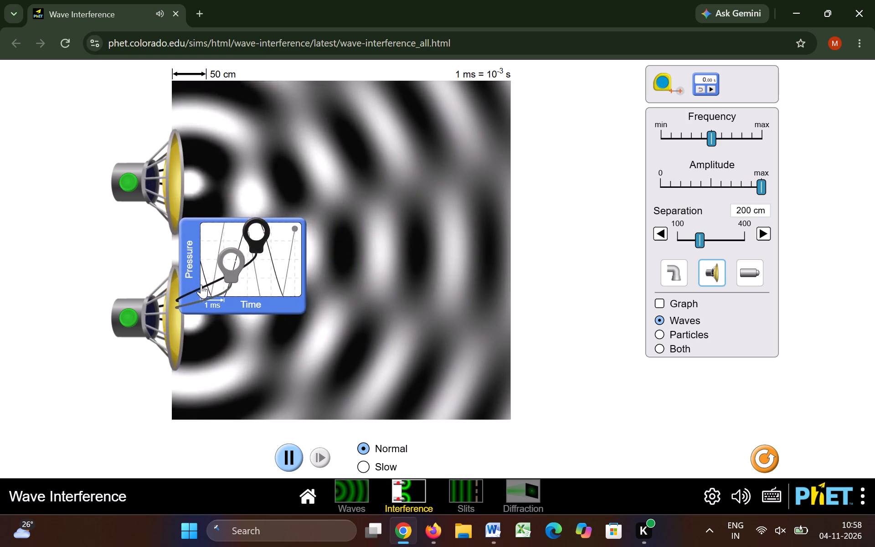
pyautogui.moveTo(201, 284); pyautogui.dragTo(144, 211)
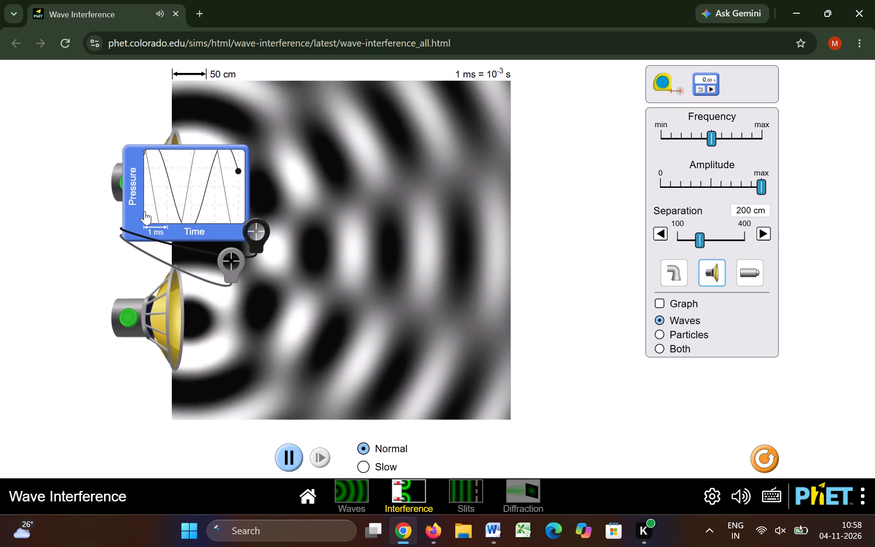
pyautogui.moveTo(144, 211); pyautogui.dragTo(114, 199)
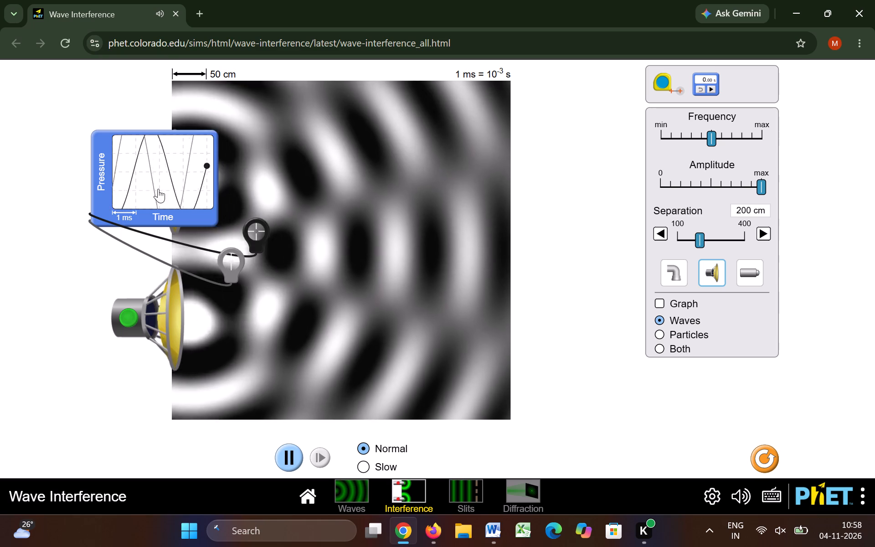
pyautogui.moveTo(205, 185); pyautogui.dragTo(494, 264)
# Sample the interference pattern with the dark probe, ending on the upper speaker, and set the light probe between the speakers.
pyautogui.moveTo(265, 232); pyautogui.dragTo(437, 336)
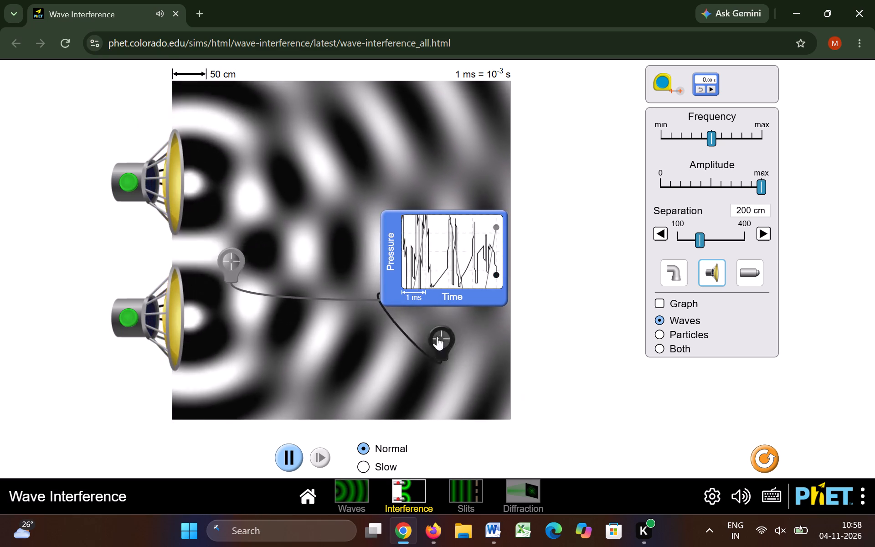
pyautogui.moveTo(437, 336); pyautogui.dragTo(242, 426)
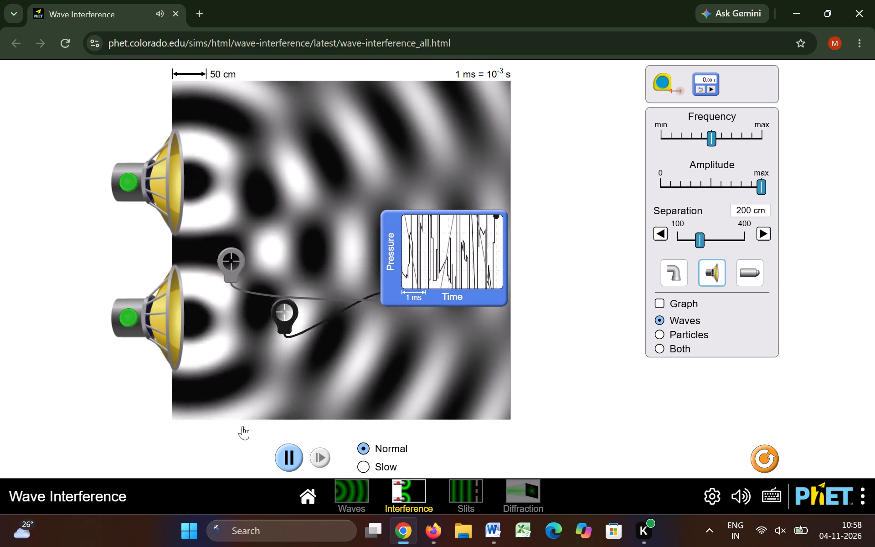
pyautogui.moveTo(242, 426); pyautogui.dragTo(449, 196)
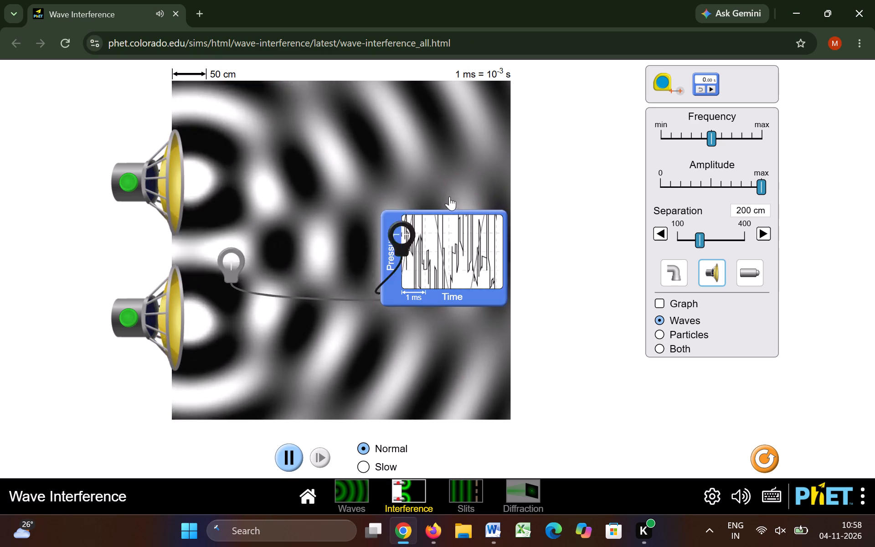
pyautogui.moveTo(449, 196); pyautogui.dragTo(259, 210)
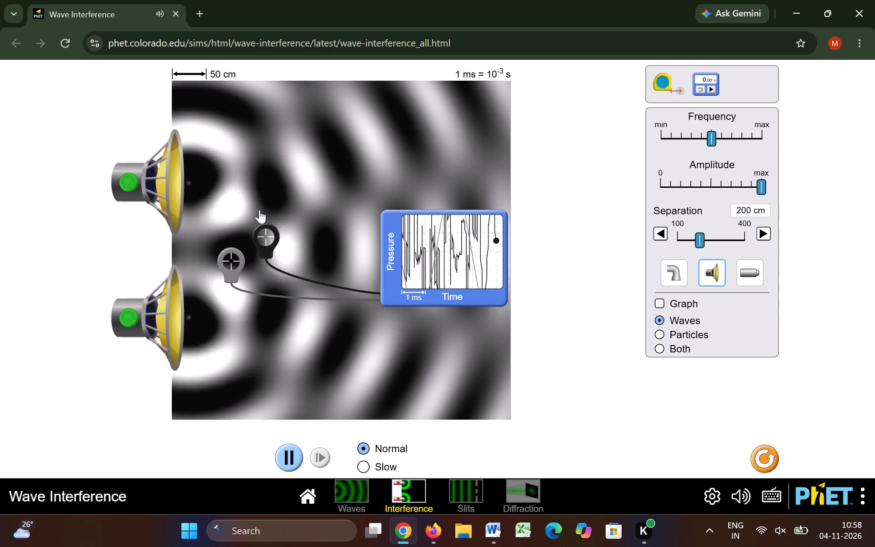
pyautogui.moveTo(259, 210); pyautogui.dragTo(181, 181)
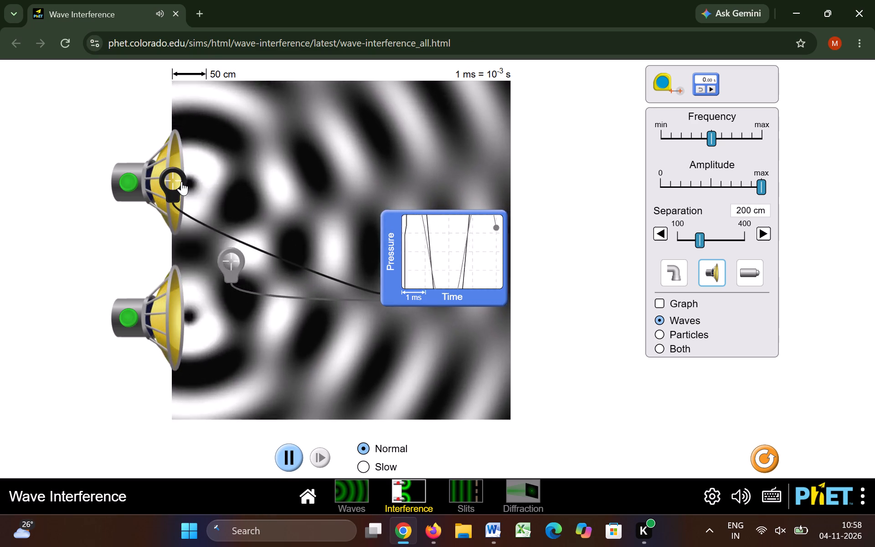
pyautogui.moveTo(228, 263); pyautogui.dragTo(181, 254)
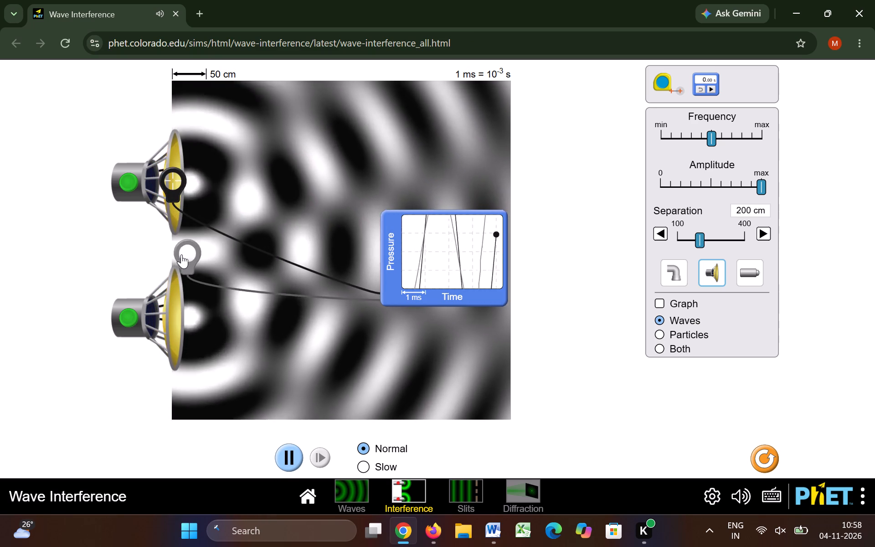
pyautogui.moveTo(181, 254); pyautogui.dragTo(179, 254)
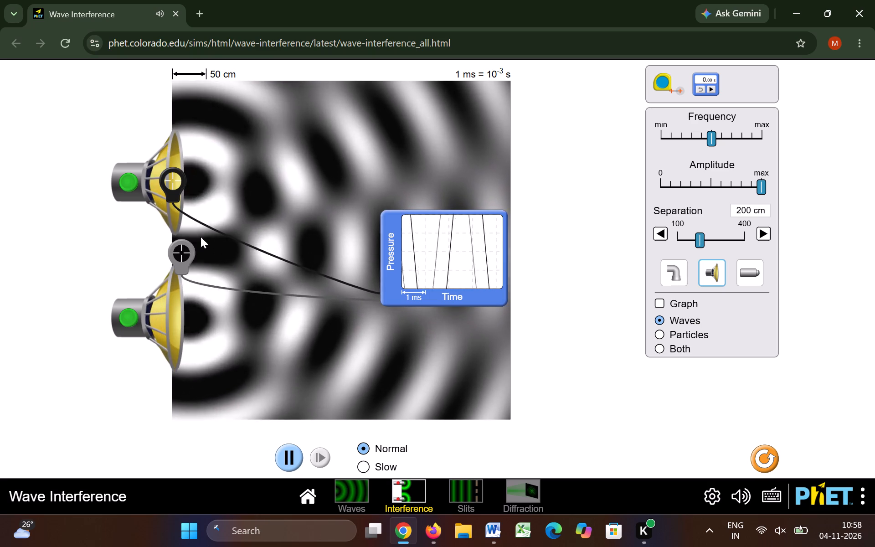
# Compare pressure traces by moving the dark probe through the central, lower-speaker and upper parts of the interference pattern.
pyautogui.moveTo(172, 185); pyautogui.dragTo(294, 230)
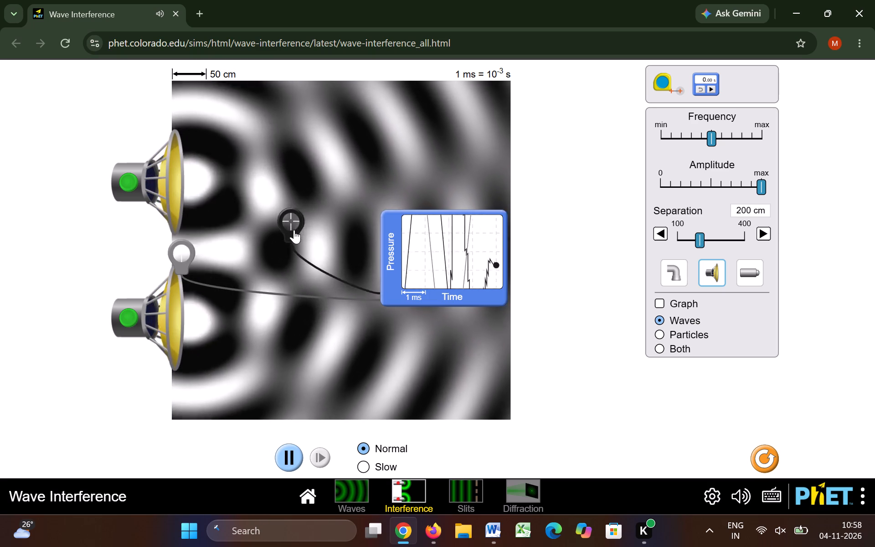
pyautogui.moveTo(294, 230); pyautogui.dragTo(279, 258)
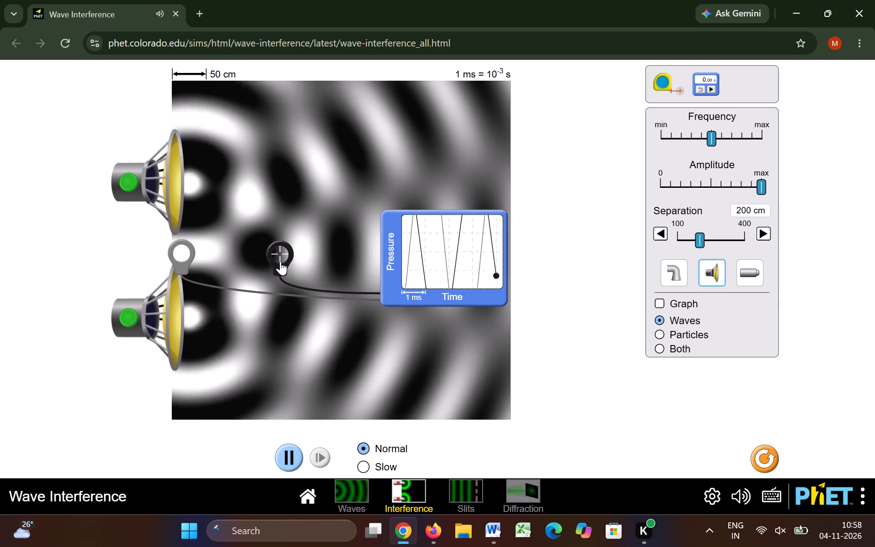
pyautogui.moveTo(280, 261); pyautogui.dragTo(209, 277)
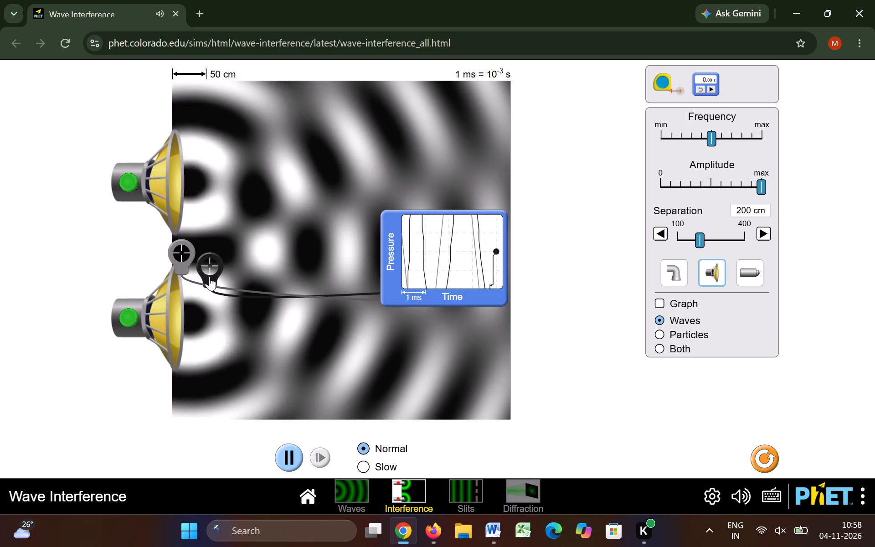
pyautogui.moveTo(209, 277); pyautogui.dragTo(217, 292)
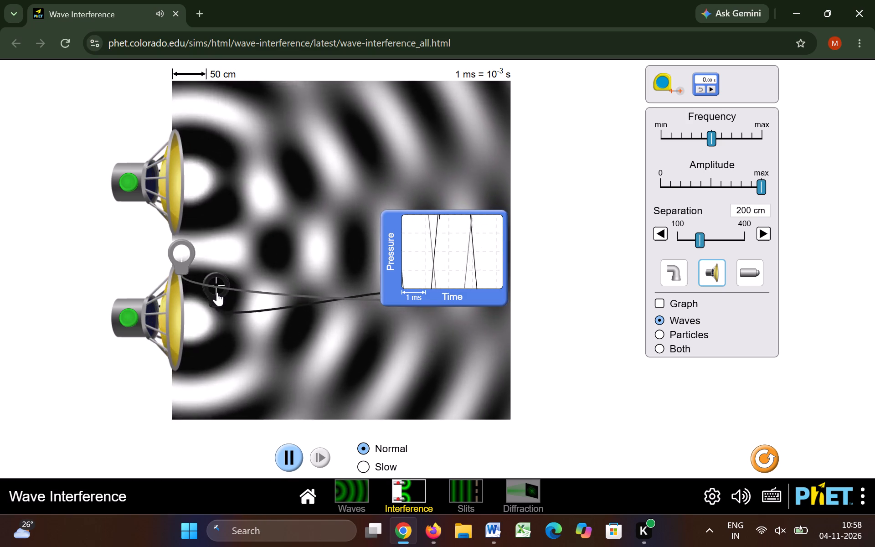
pyautogui.moveTo(217, 292); pyautogui.dragTo(196, 318)
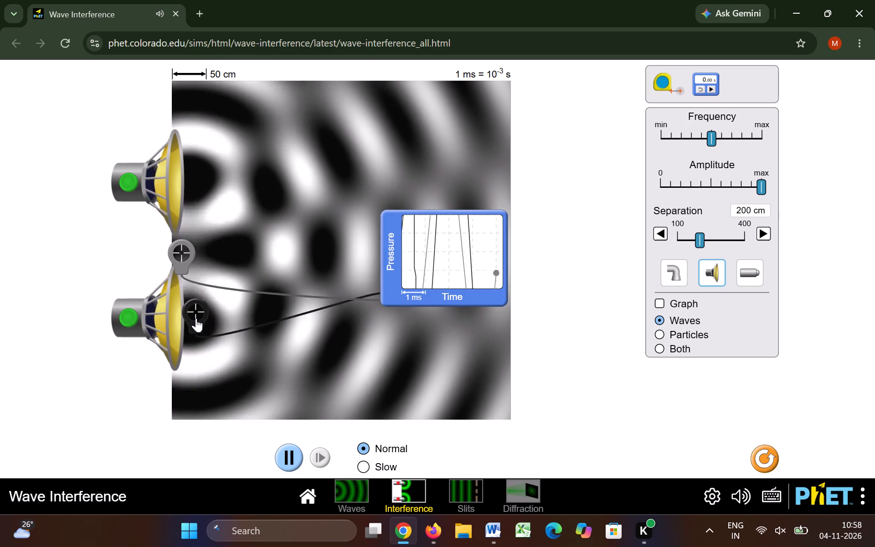
pyautogui.moveTo(196, 318); pyautogui.dragTo(347, 201)
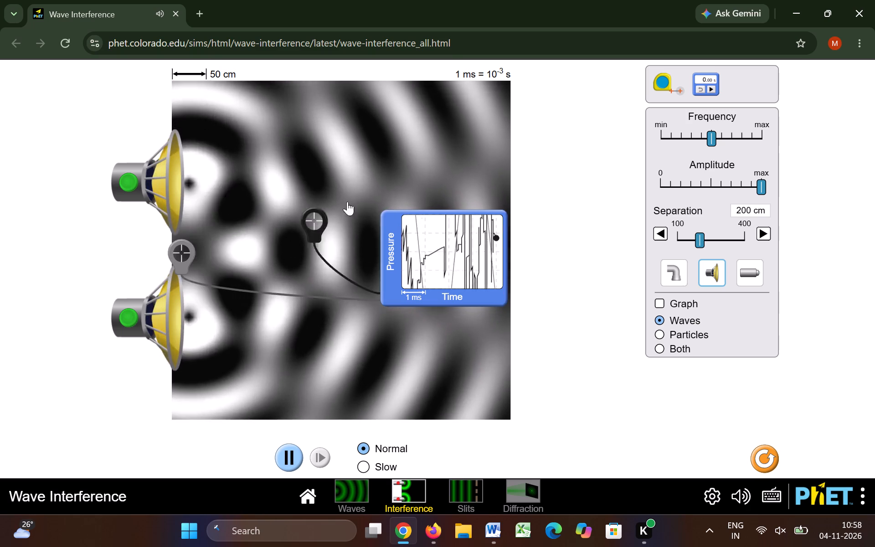
pyautogui.moveTo(347, 201); pyautogui.dragTo(345, 212)
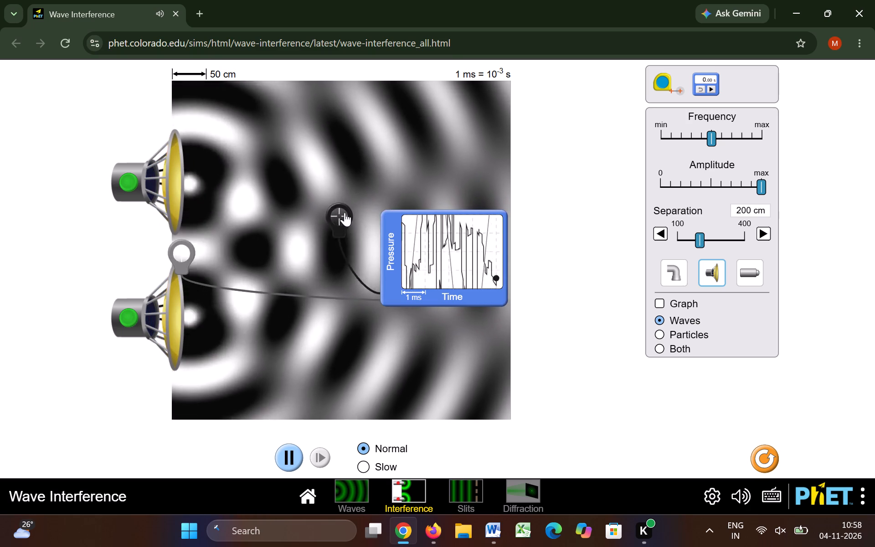
pyautogui.moveTo(345, 212); pyautogui.dragTo(334, 187)
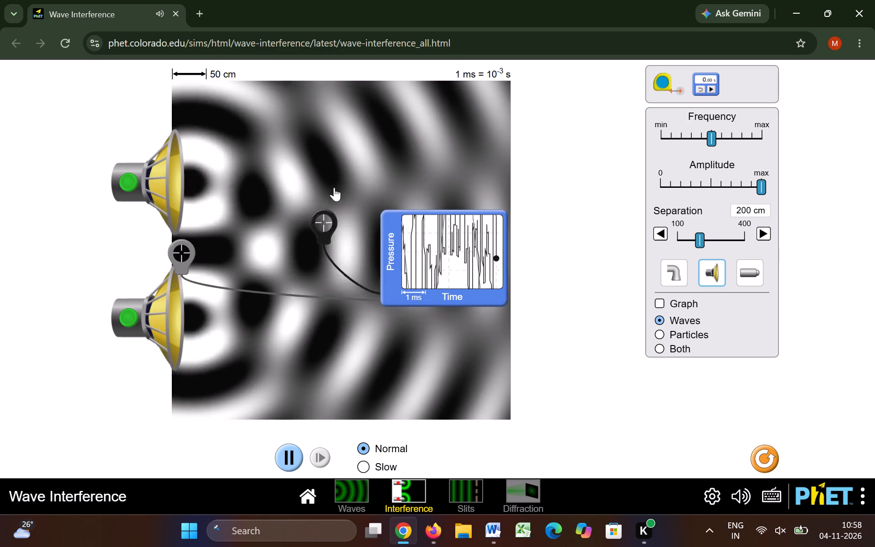
pyautogui.moveTo(334, 187); pyautogui.dragTo(264, 118)
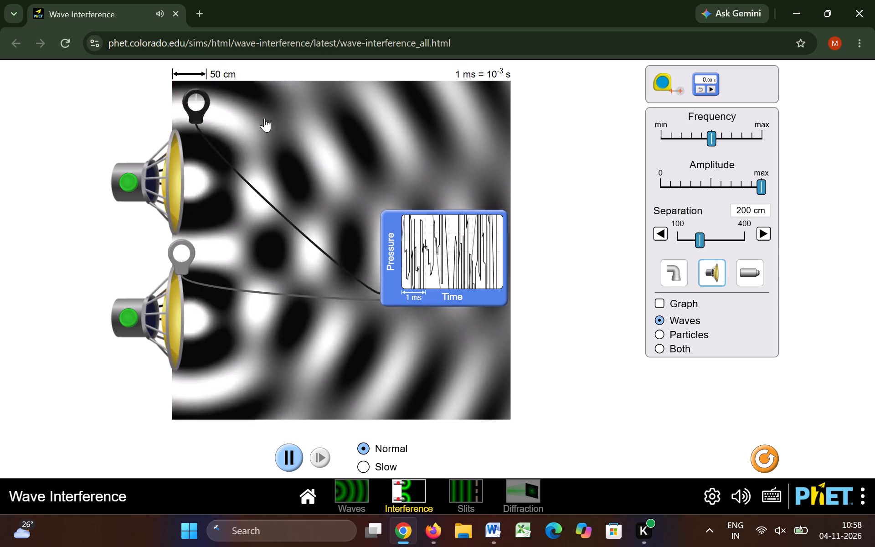
# Compare both probes at the same point by placing the dark probe over the light one between the speakers.
pyautogui.moveTo(264, 118); pyautogui.dragTo(172, 262)
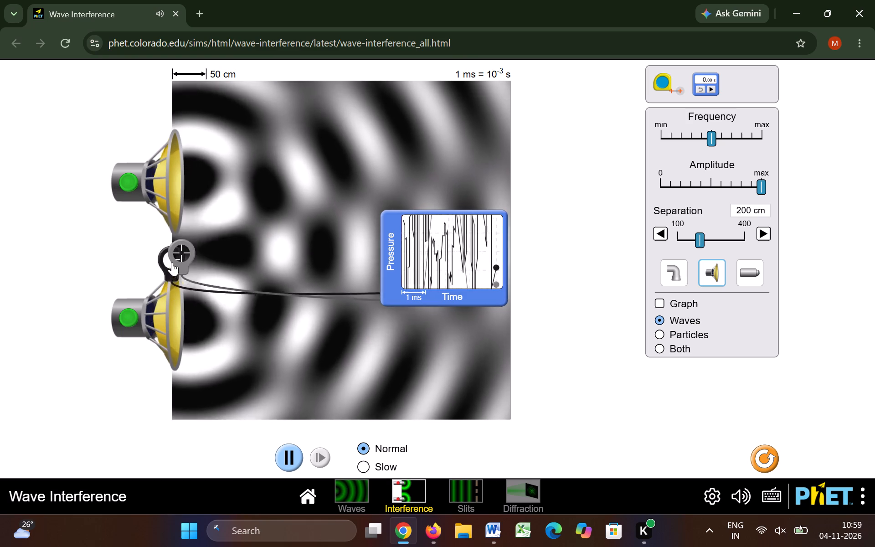
pyautogui.moveTo(172, 262); pyautogui.dragTo(181, 258)
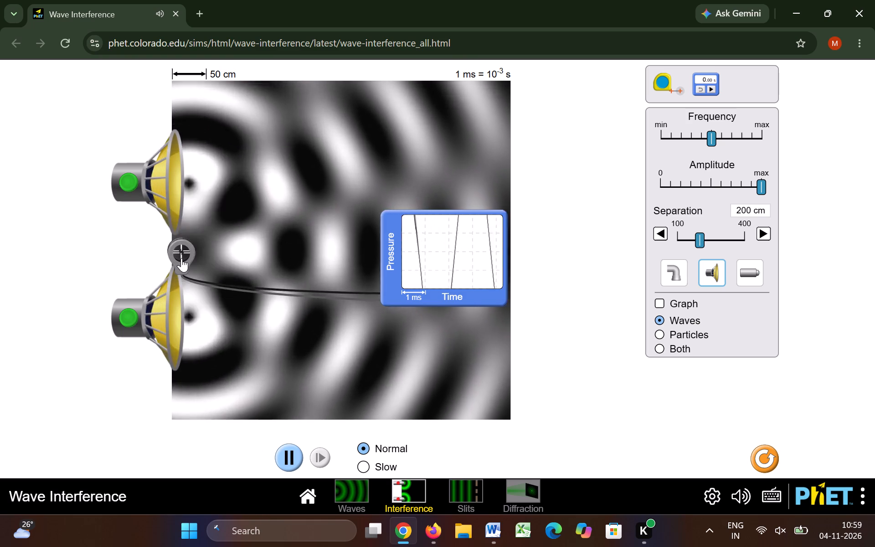
pyautogui.moveTo(181, 258); pyautogui.dragTo(181, 258)
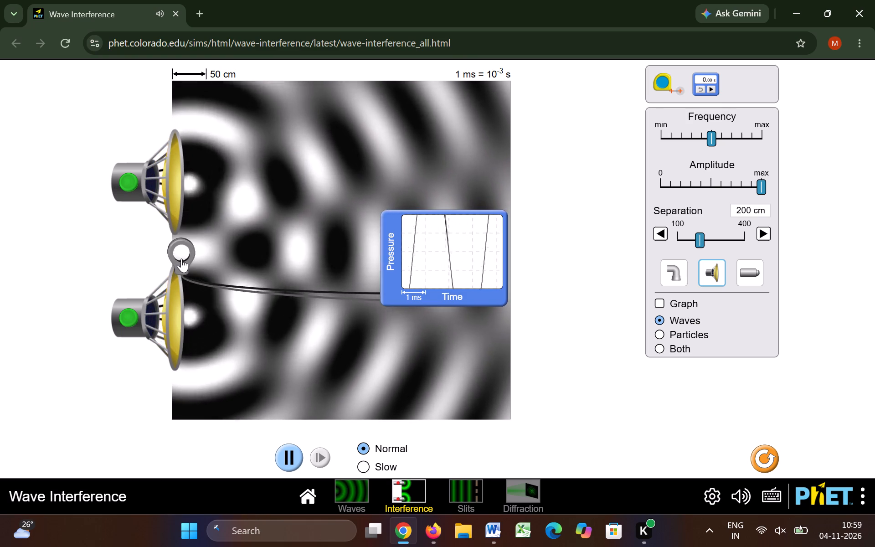
pyautogui.moveTo(181, 258); pyautogui.dragTo(182, 260)
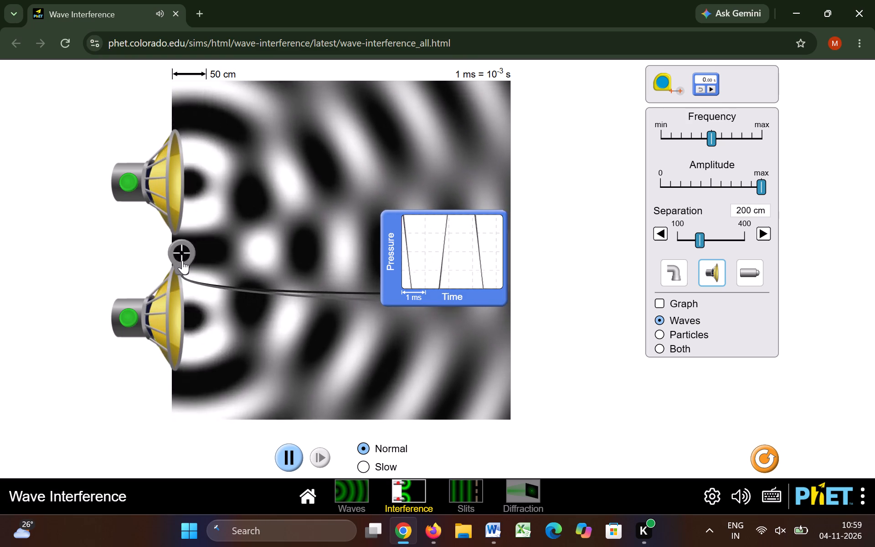
# Move the dark probe away from the speakers and return the pressure meter to the toolbox.
pyautogui.moveTo(182, 260); pyautogui.dragTo(458, 259)
pyautogui.doubleClick(458, 259)
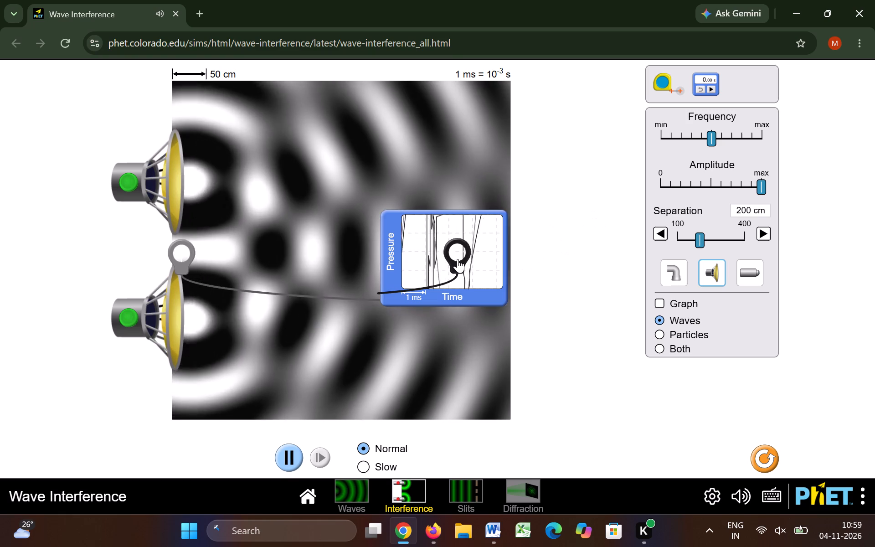
pyautogui.click(485, 259)
pyautogui.moveTo(485, 259); pyautogui.dragTo(504, 246)
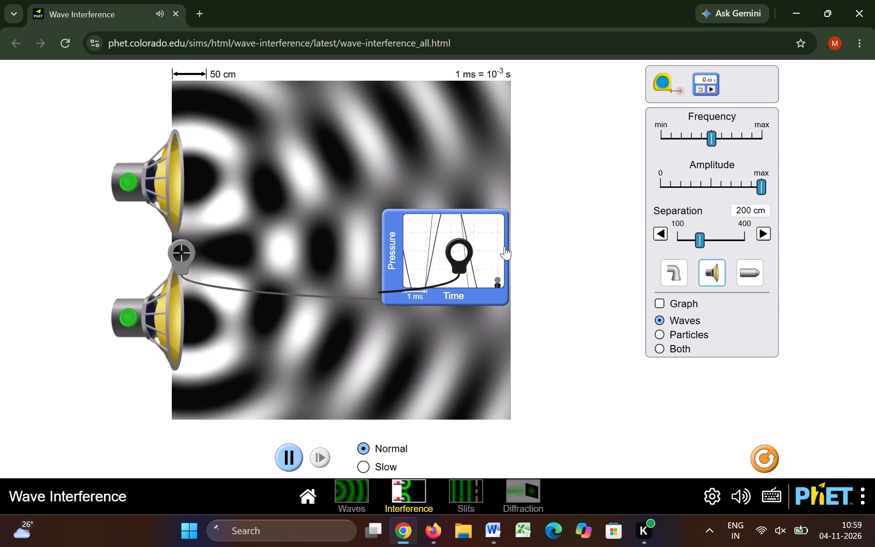
pyautogui.moveTo(504, 246); pyautogui.dragTo(671, 162)
pyautogui.click(685, 165)
pyautogui.moveTo(685, 165); pyautogui.dragTo(746, 115)
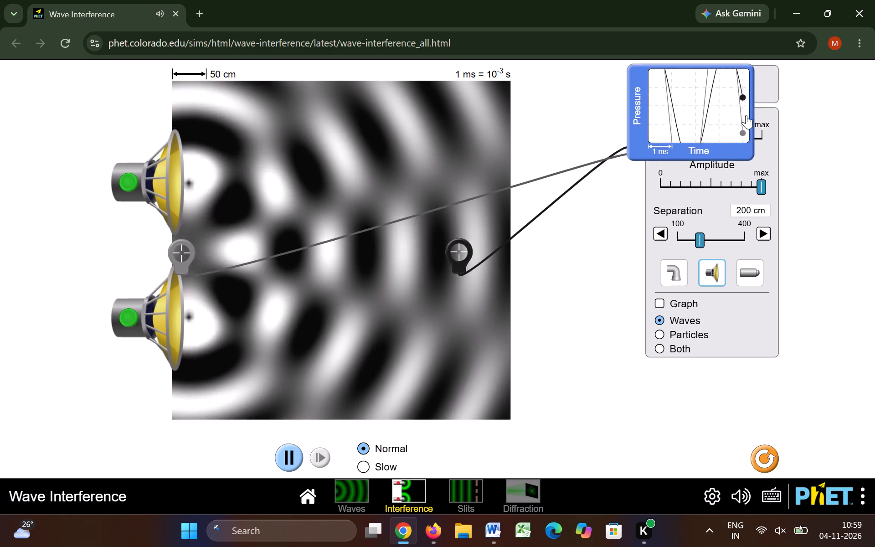
pyautogui.moveTo(746, 115); pyautogui.dragTo(806, 77)
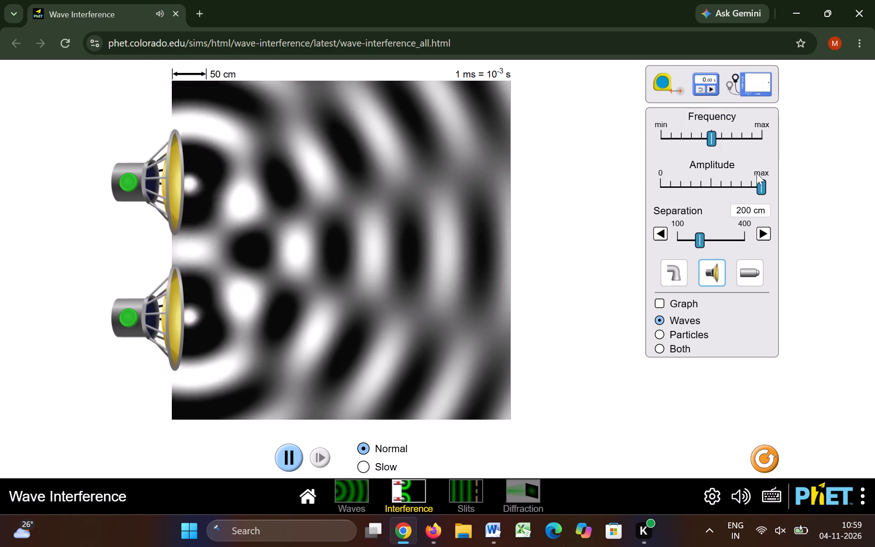
# Place the measuring tape in the wave area and stretch it to about 214 cm along the pattern's central axis.
pyautogui.moveTo(659, 87); pyautogui.dragTo(452, 234)
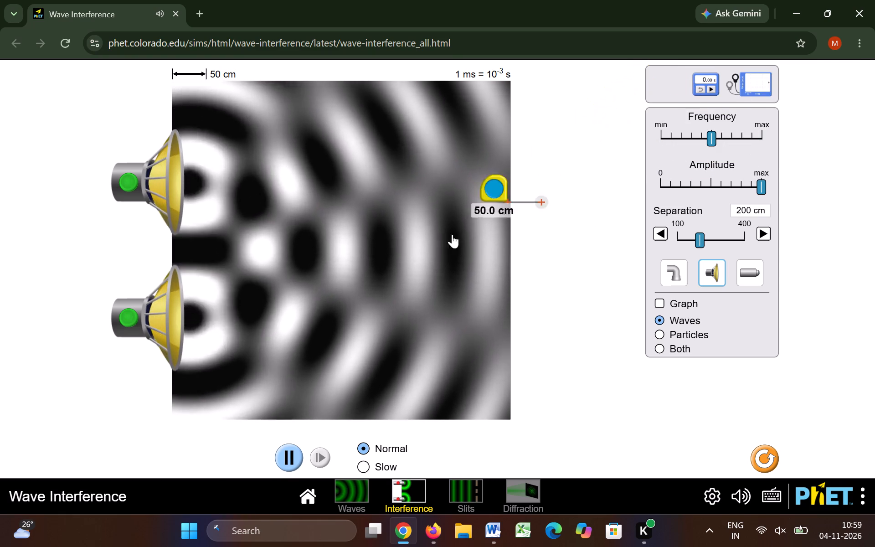
pyautogui.moveTo(452, 234); pyautogui.dragTo(363, 271)
pyautogui.moveTo(391, 267); pyautogui.dragTo(414, 267)
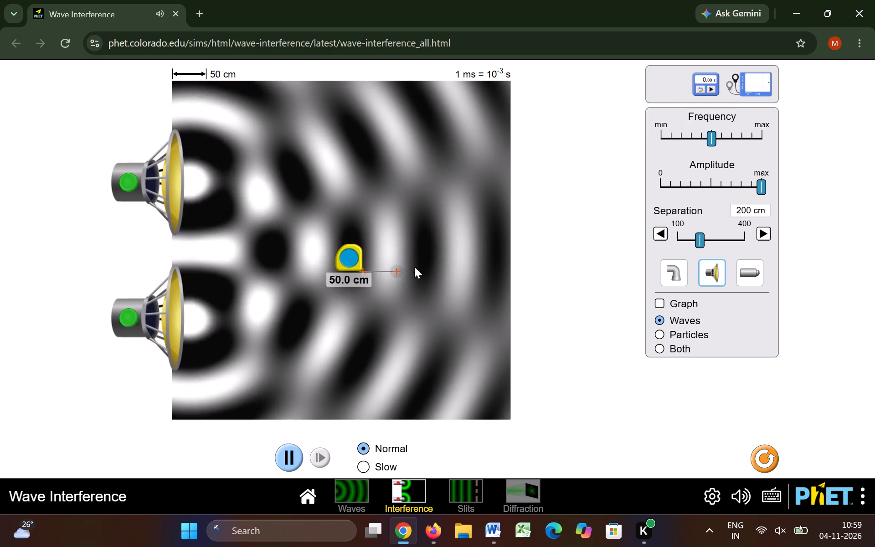
pyautogui.moveTo(414, 267); pyautogui.dragTo(404, 267)
pyautogui.click(394, 268)
pyautogui.moveTo(394, 268); pyautogui.dragTo(407, 271)
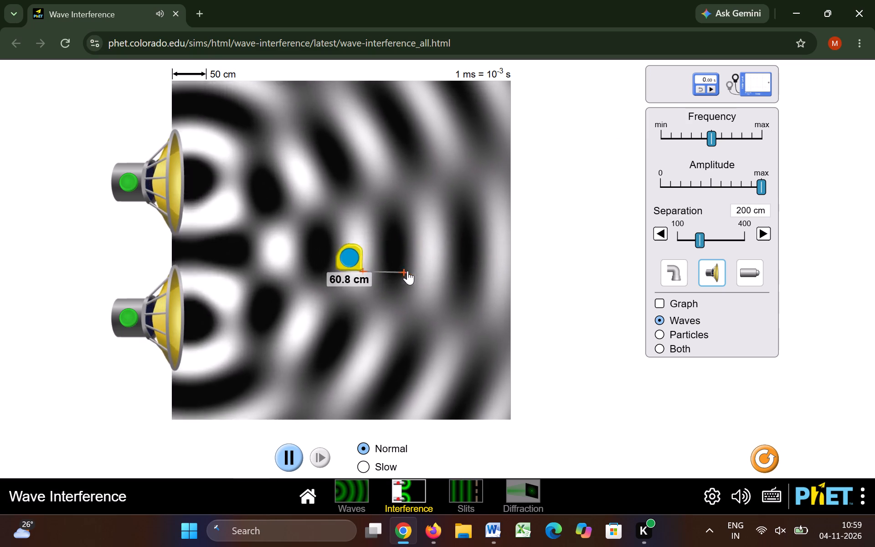
pyautogui.moveTo(407, 271); pyautogui.dragTo(505, 265)
pyautogui.moveTo(340, 261); pyautogui.dragTo(269, 258)
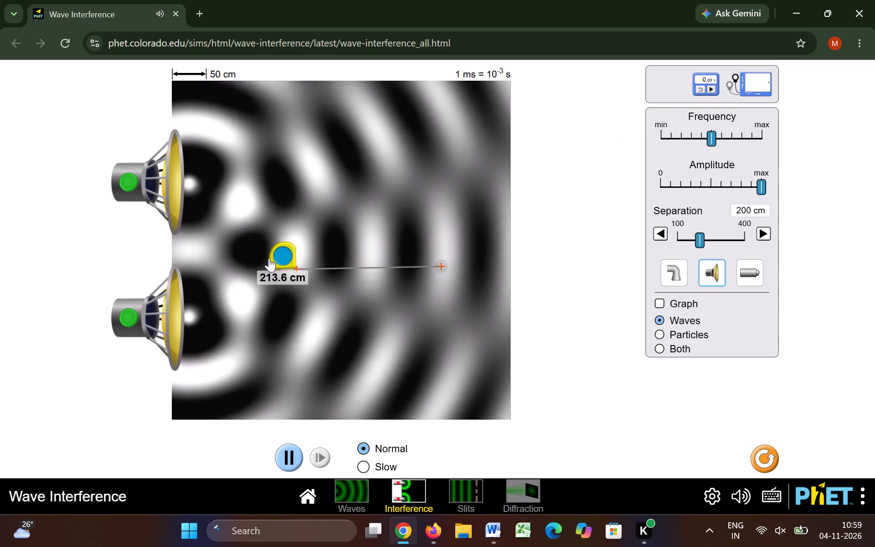
# Anchor the measuring tape between the two speakers and measure the distance to the wave area's far upper corner.
pyautogui.moveTo(269, 258); pyautogui.dragTo(151, 246)
pyautogui.moveTo(316, 247); pyautogui.dragTo(345, 256)
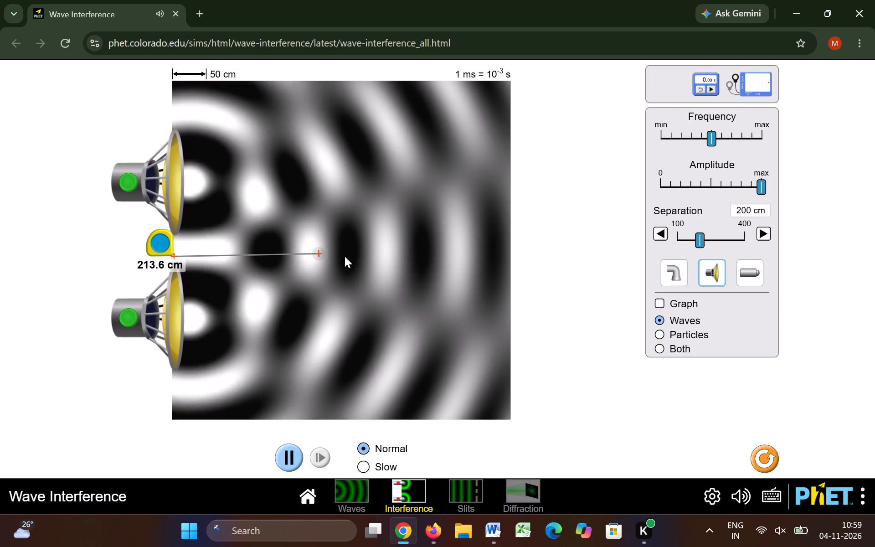
pyautogui.moveTo(345, 256); pyautogui.dragTo(310, 252)
pyautogui.click(310, 252)
pyautogui.moveTo(310, 252); pyautogui.dragTo(361, 252)
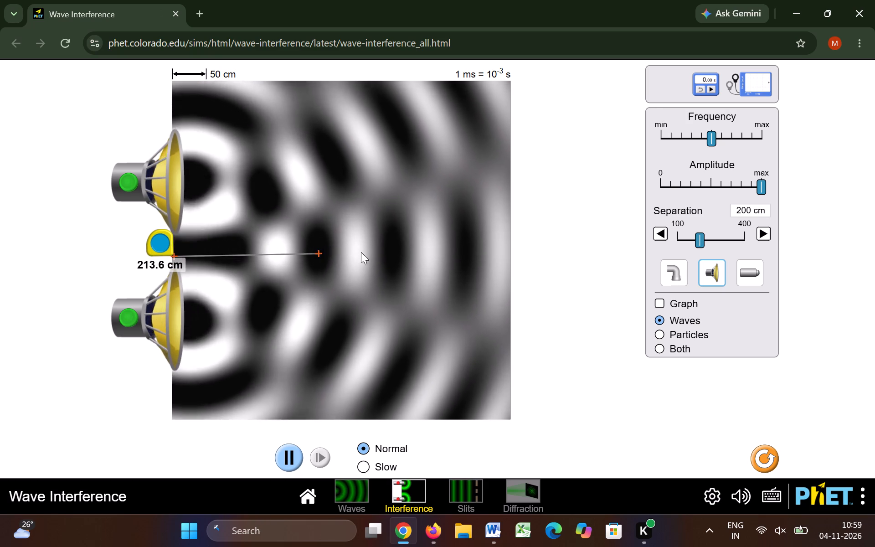
pyautogui.moveTo(361, 252); pyautogui.dragTo(322, 252)
pyautogui.click(322, 252)
pyautogui.moveTo(322, 252); pyautogui.dragTo(470, 153)
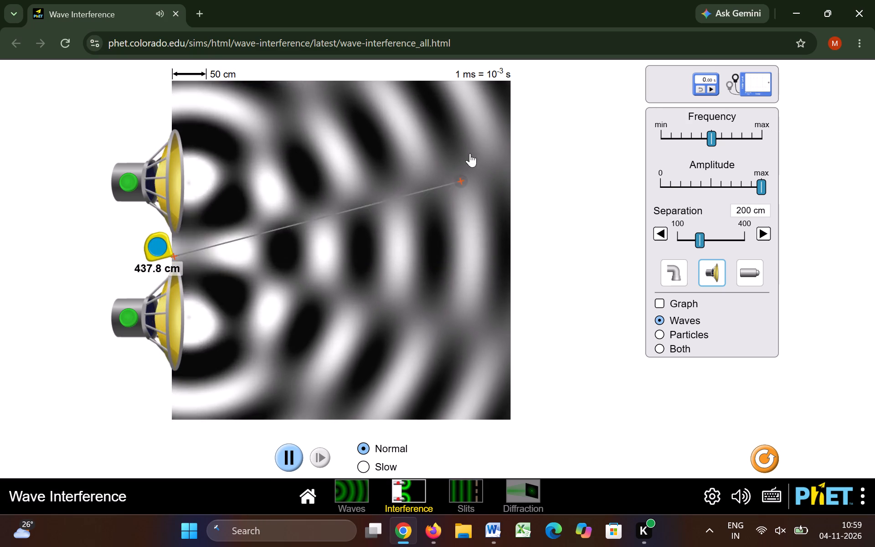
pyautogui.moveTo(470, 153); pyautogui.dragTo(507, 83)
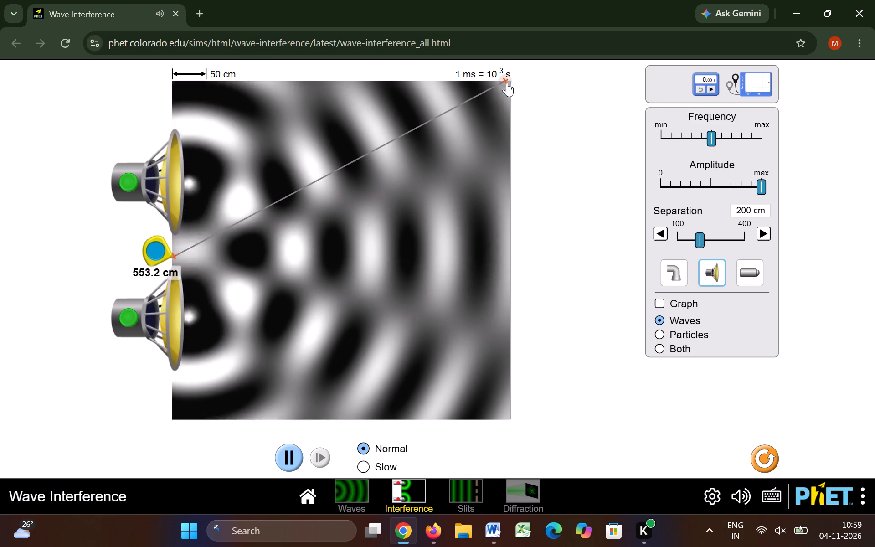
pyautogui.moveTo(507, 83); pyautogui.dragTo(512, 82)
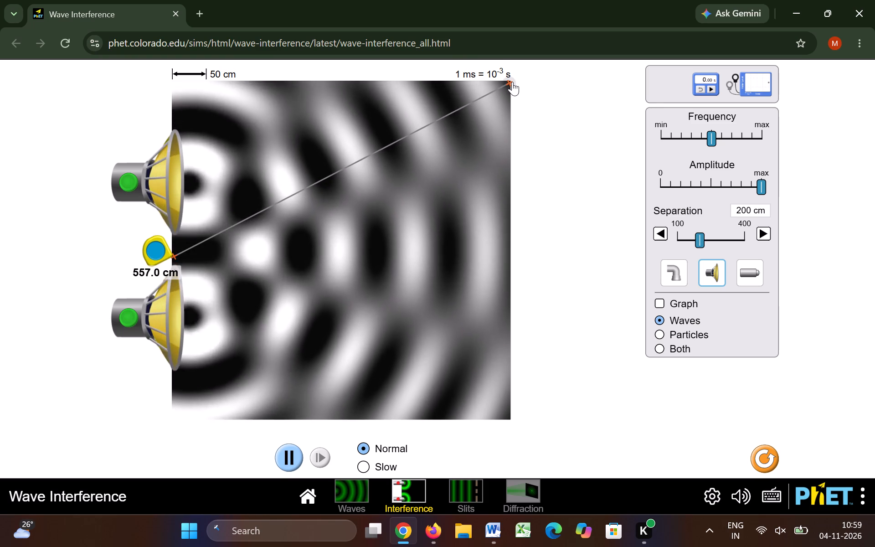
# Sweep the measuring tape's end across the lower wave area and stretch it horizontally past the control settings to about 1015 cm.
pyautogui.moveTo(512, 82); pyautogui.dragTo(495, 398)
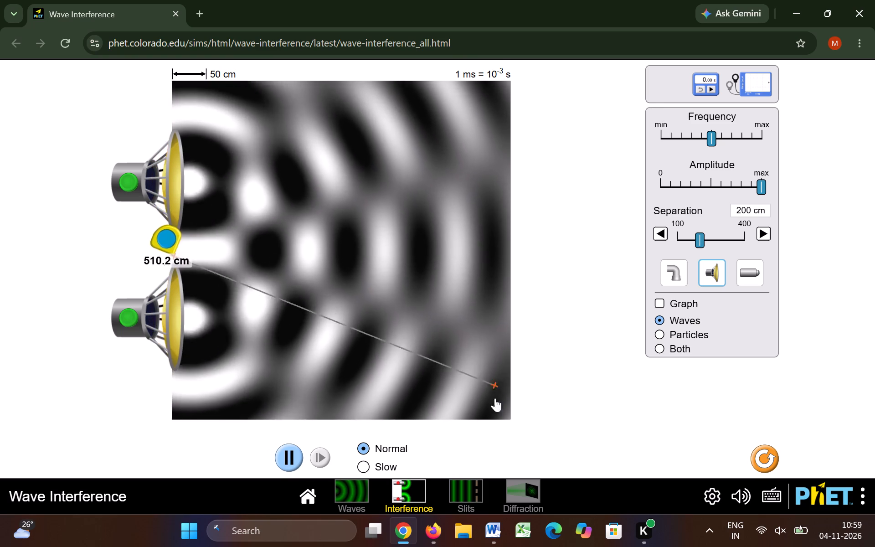
pyautogui.moveTo(495, 398); pyautogui.dragTo(718, 351)
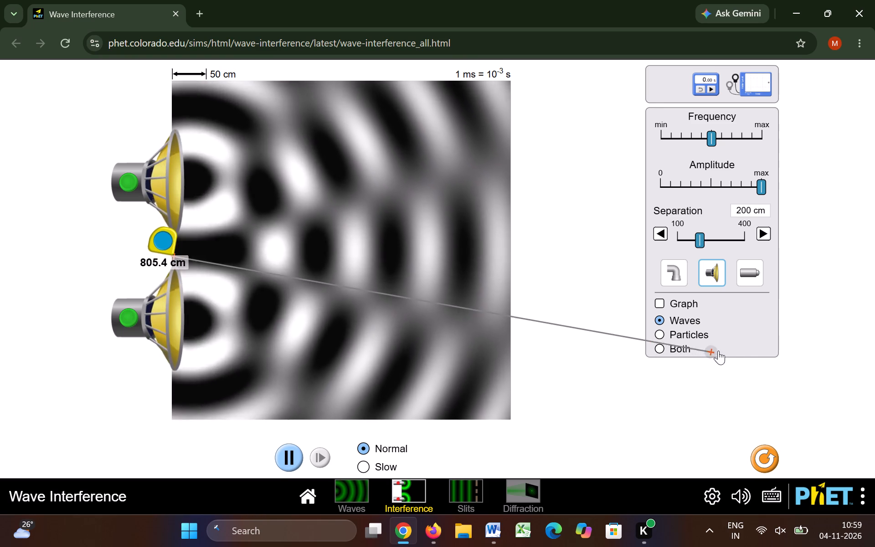
pyautogui.moveTo(718, 351); pyautogui.dragTo(874, 268)
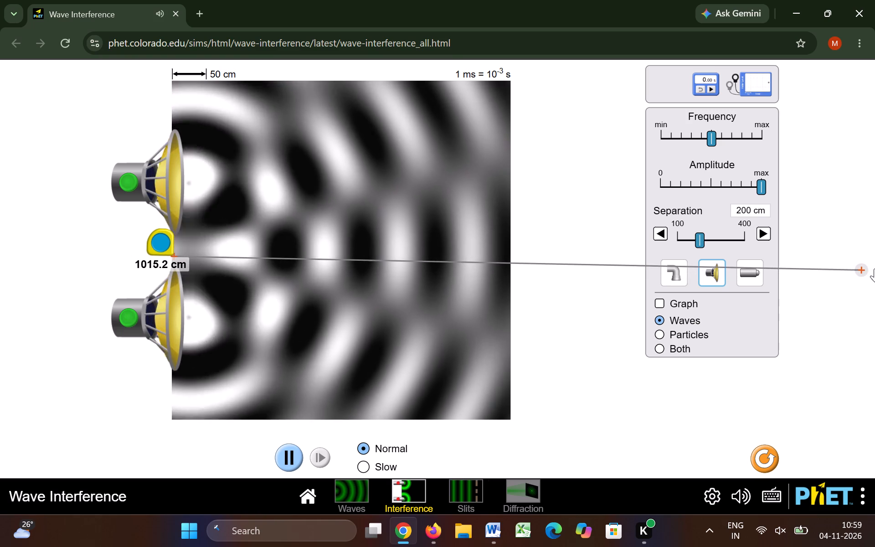
pyautogui.moveTo(874, 268); pyautogui.dragTo(874, 254)
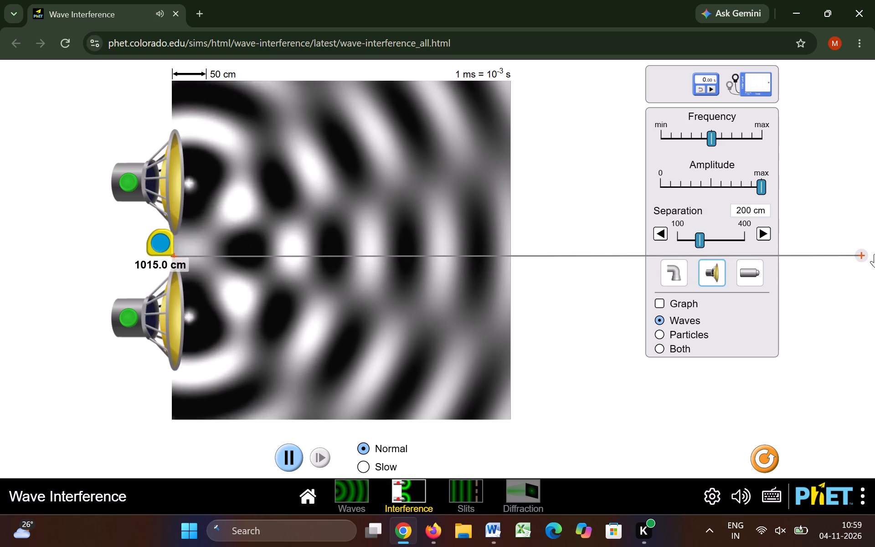
pyautogui.moveTo(874, 254); pyautogui.dragTo(874, 248)
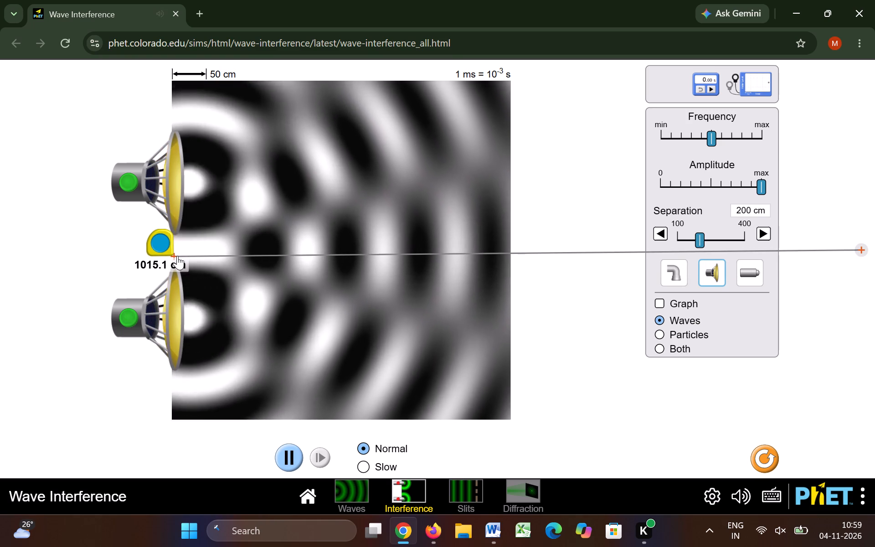
# Move the measuring tape's base out behind the speakers and extend its end to span the simulation's full width.
pyautogui.moveTo(174, 254); pyautogui.dragTo(12, 225)
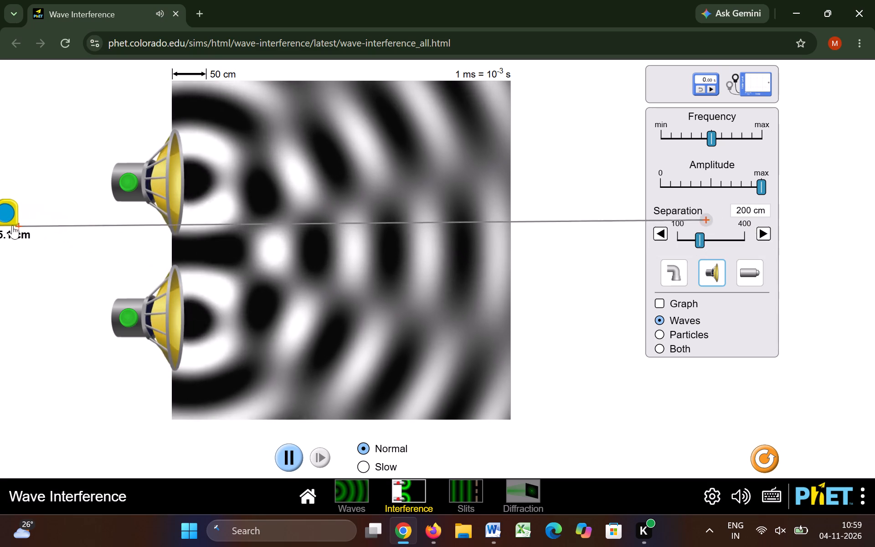
pyautogui.moveTo(12, 225); pyautogui.dragTo(0, 239)
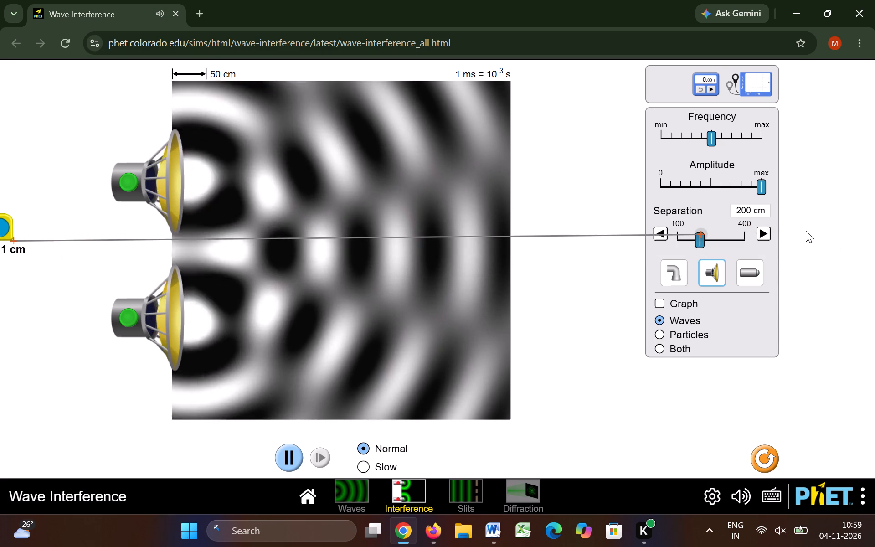
pyautogui.moveTo(702, 231); pyautogui.dragTo(860, 235)
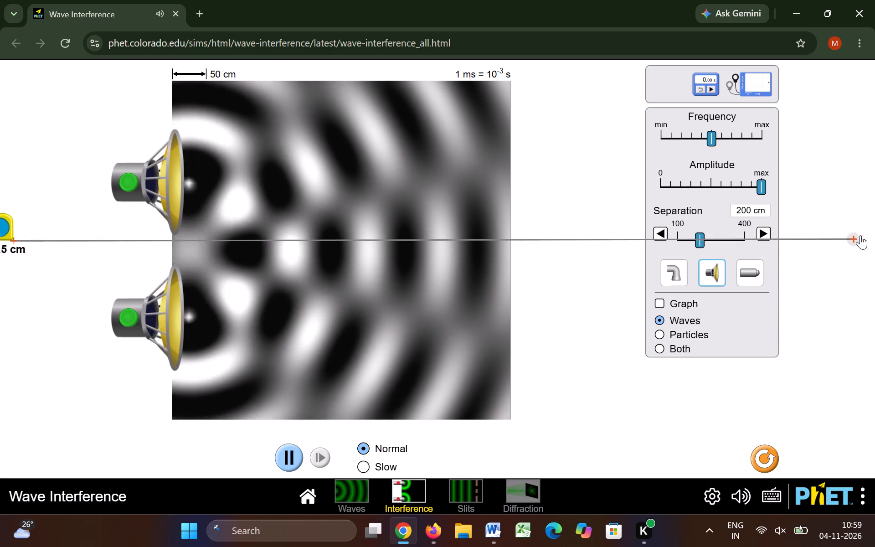
pyautogui.moveTo(860, 235); pyautogui.dragTo(874, 233)
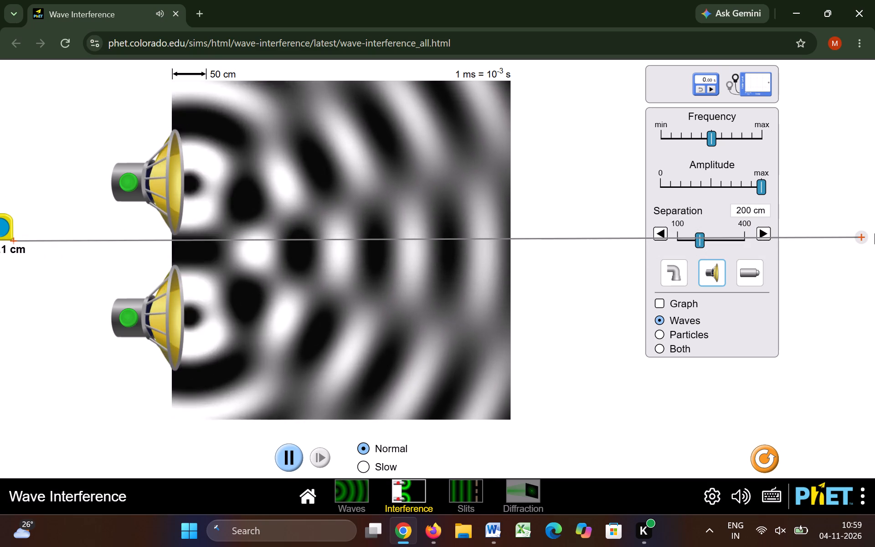
# Retract the measuring tape to nearly zero length and return it to the toolbox.
pyautogui.moveTo(9, 237); pyautogui.dragTo(499, 208)
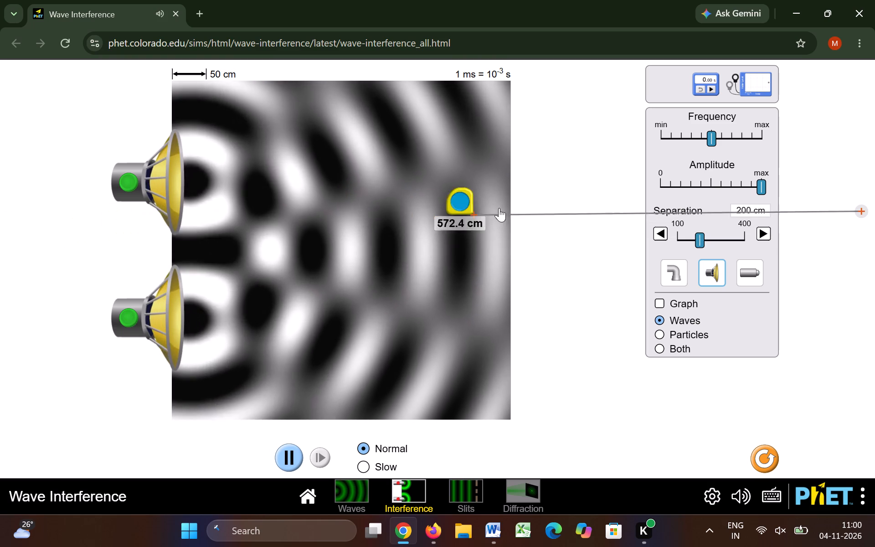
pyautogui.moveTo(499, 208); pyautogui.dragTo(0, 237)
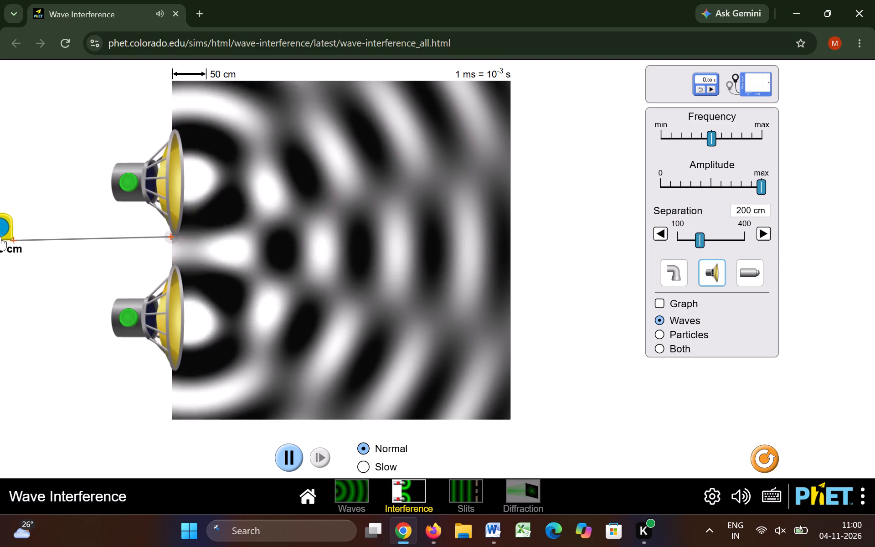
pyautogui.moveTo(0, 237); pyautogui.dragTo(276, 288)
pyautogui.hscroll(3, 149, 222)
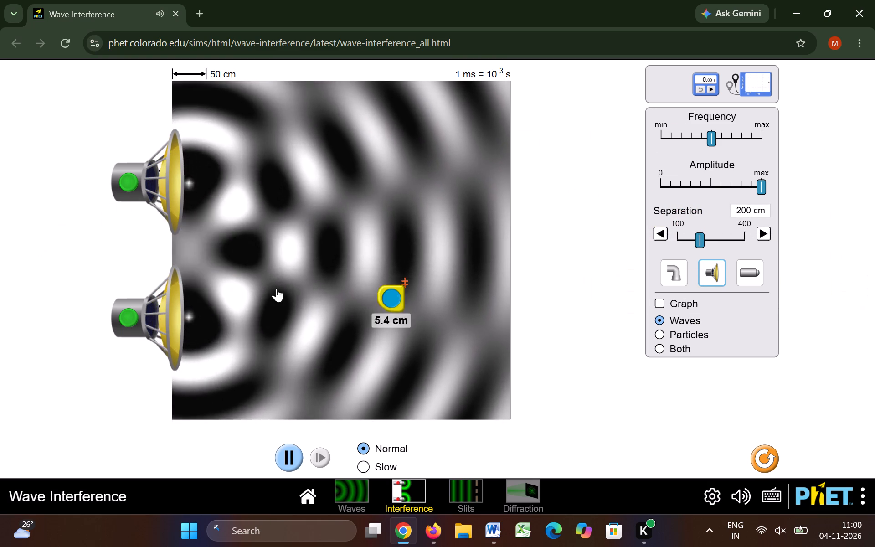
pyautogui.moveTo(276, 288); pyautogui.dragTo(674, 70)
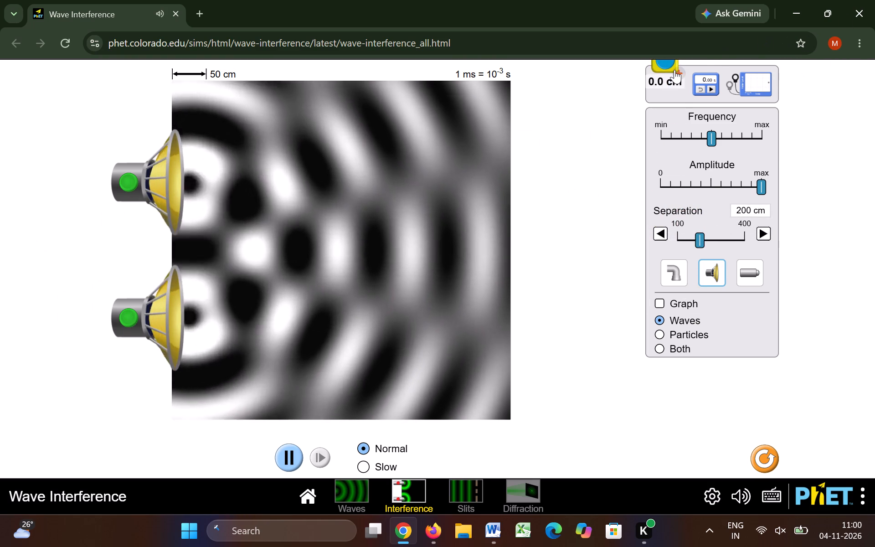
pyautogui.moveTo(674, 70); pyautogui.dragTo(676, 88)
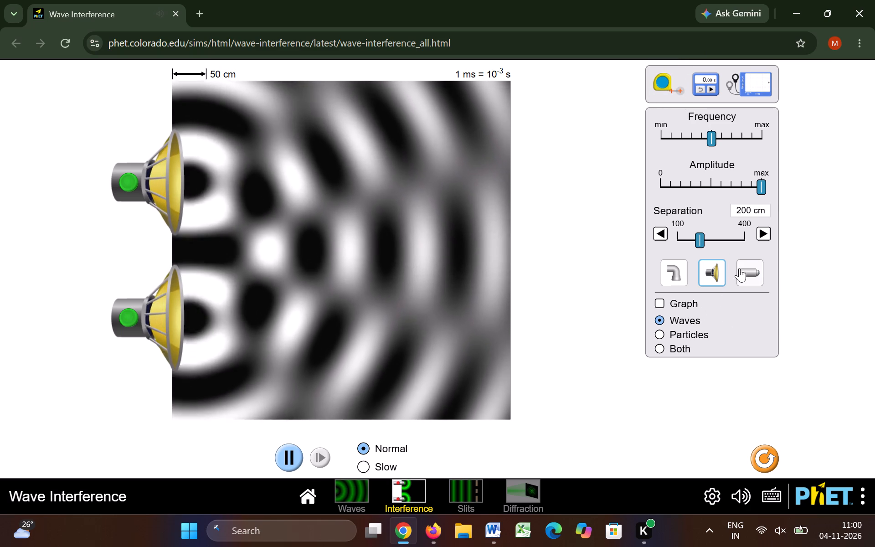
# Switch the wave source to light and turn on both lasers.
pyautogui.click(739, 268)
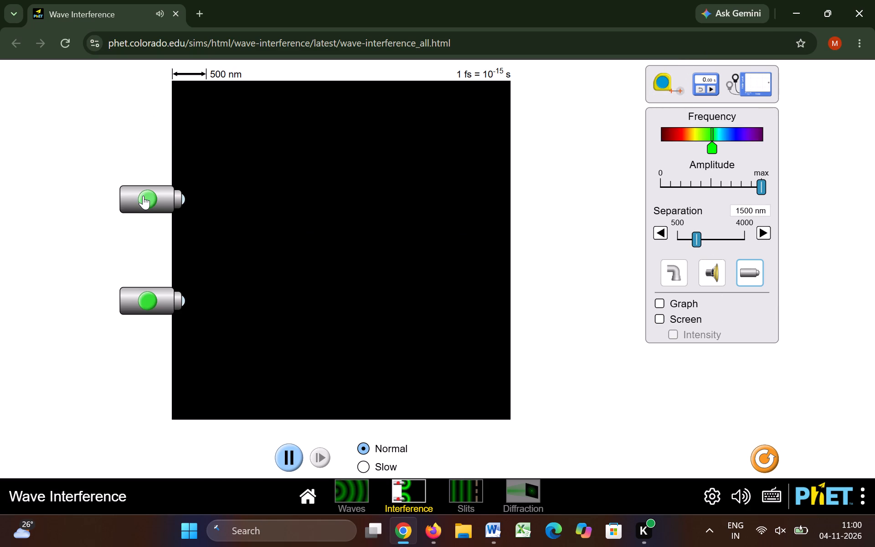
pyautogui.click(143, 196)
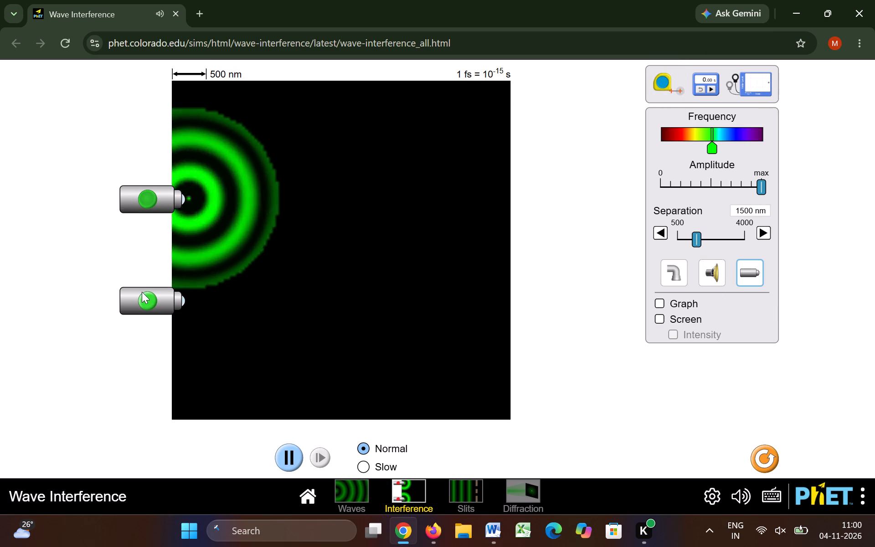
pyautogui.click(141, 292)
pyautogui.click(141, 292)
pyautogui.click(145, 297)
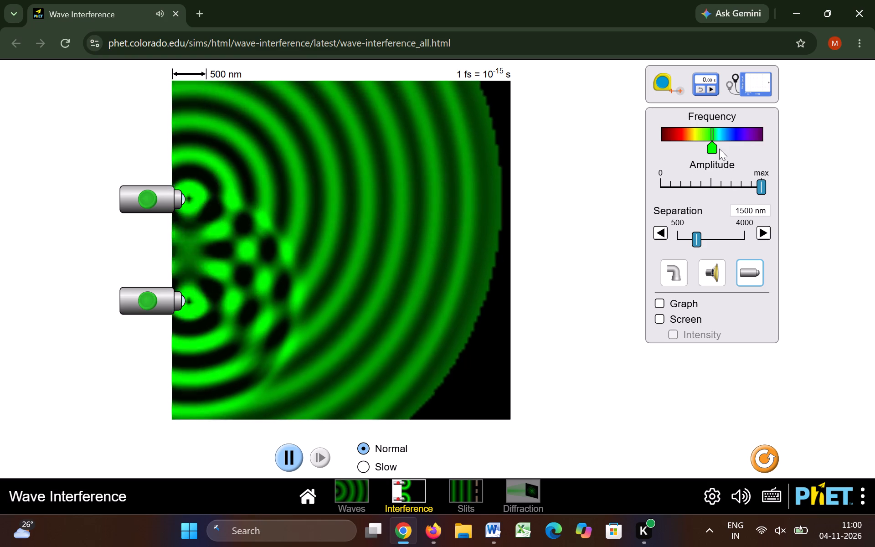
# Try blue and orange light, and finish with the frequency at the dark red minimum of the spectrum.
pyautogui.moveTo(713, 152); pyautogui.dragTo(739, 144)
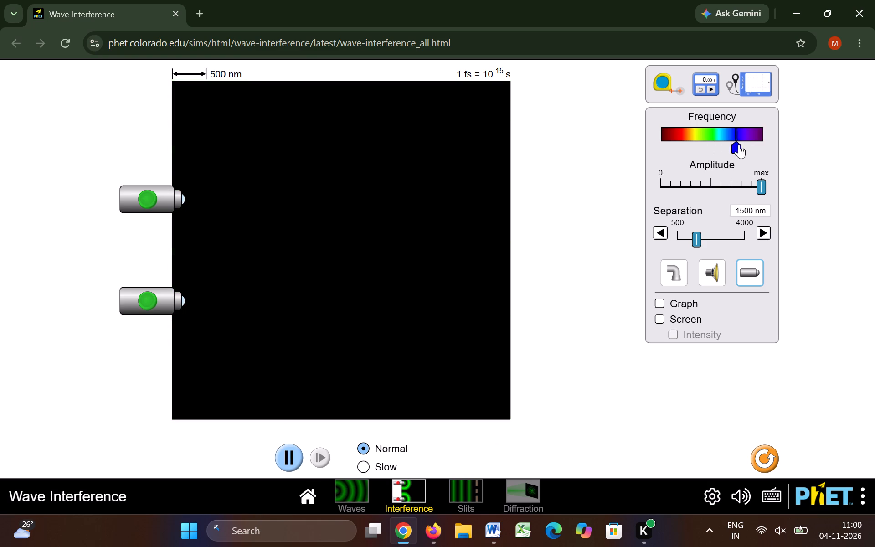
pyautogui.moveTo(739, 144); pyautogui.dragTo(686, 137)
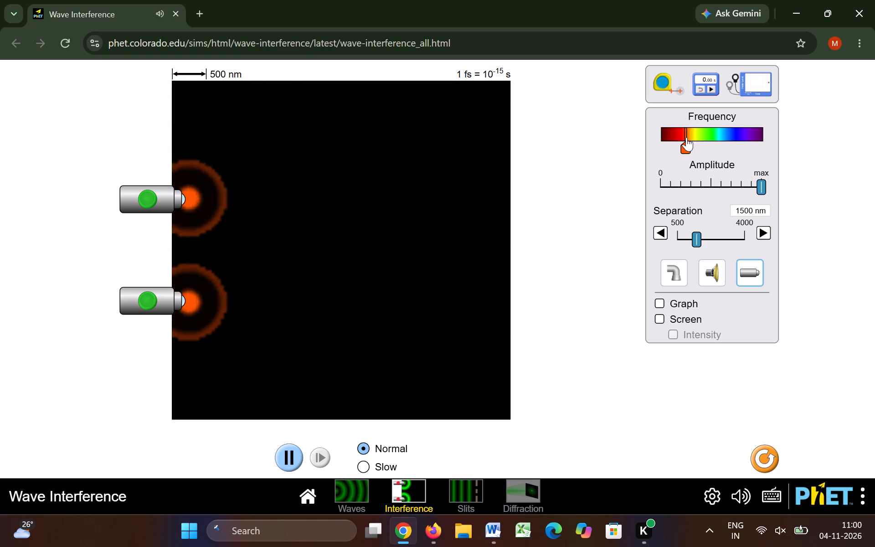
pyautogui.moveTo(683, 150); pyautogui.dragTo(228, 165)
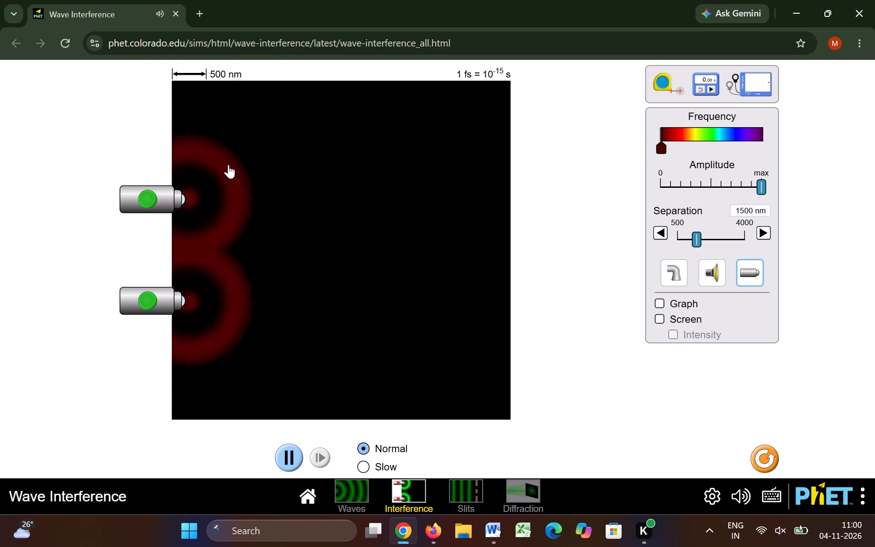
pyautogui.moveTo(228, 165); pyautogui.dragTo(0, 335)
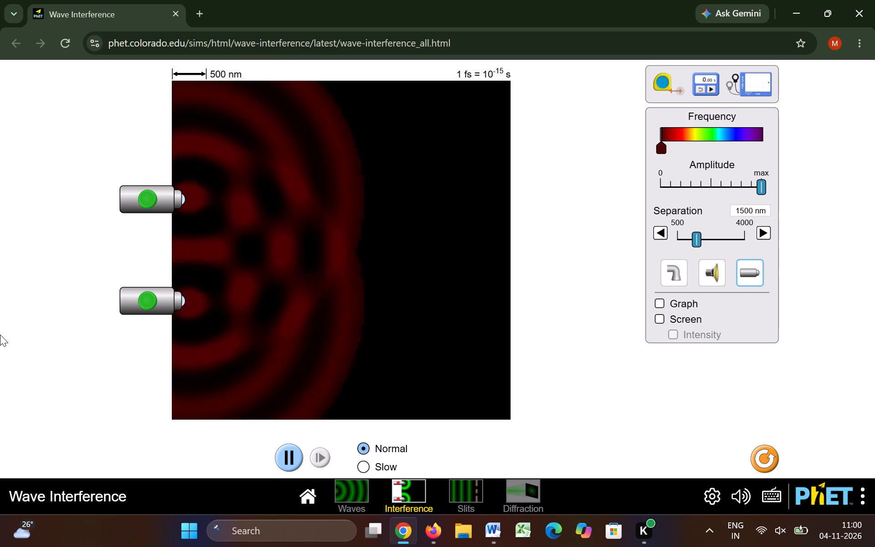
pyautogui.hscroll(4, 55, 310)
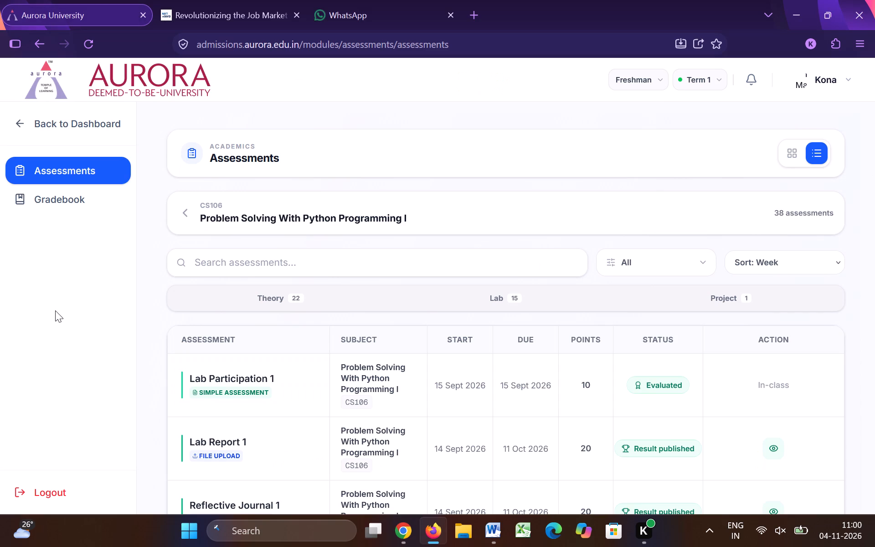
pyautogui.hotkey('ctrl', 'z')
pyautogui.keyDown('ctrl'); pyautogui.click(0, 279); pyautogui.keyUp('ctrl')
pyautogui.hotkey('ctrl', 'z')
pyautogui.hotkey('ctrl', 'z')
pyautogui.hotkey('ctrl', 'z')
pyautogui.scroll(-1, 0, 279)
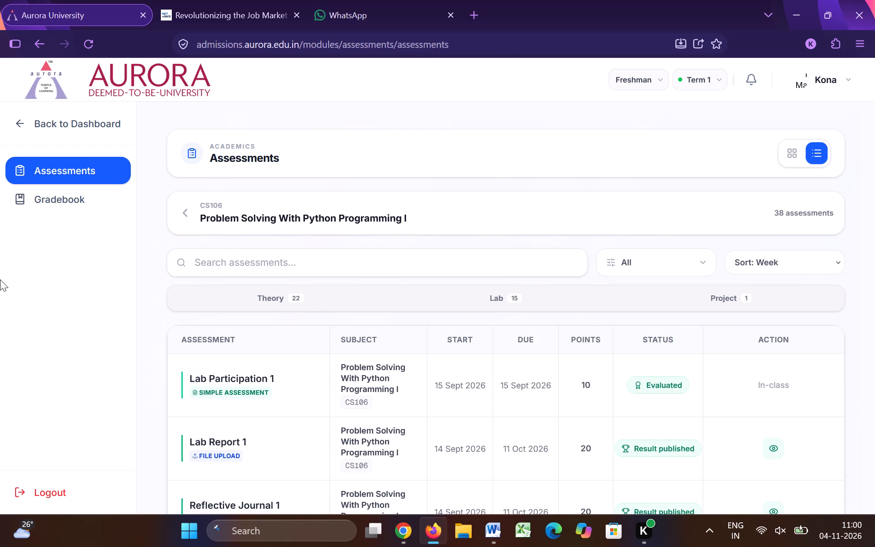
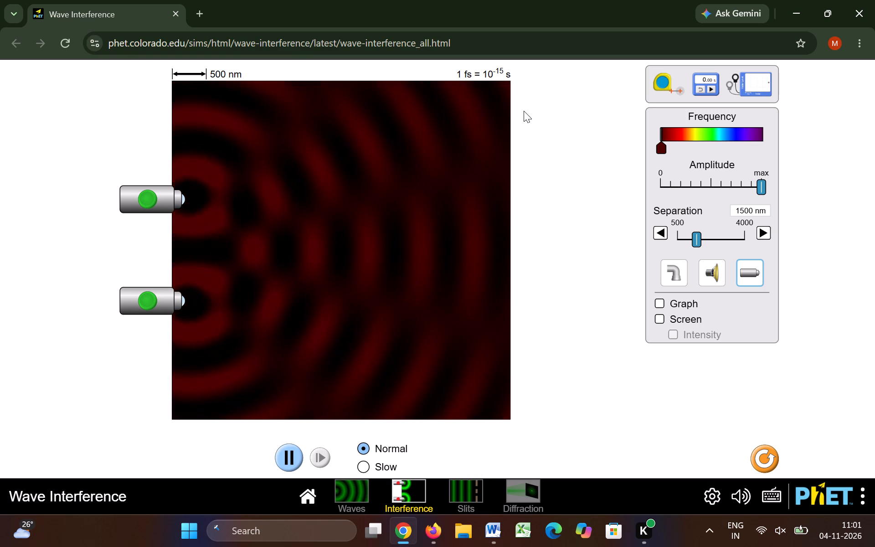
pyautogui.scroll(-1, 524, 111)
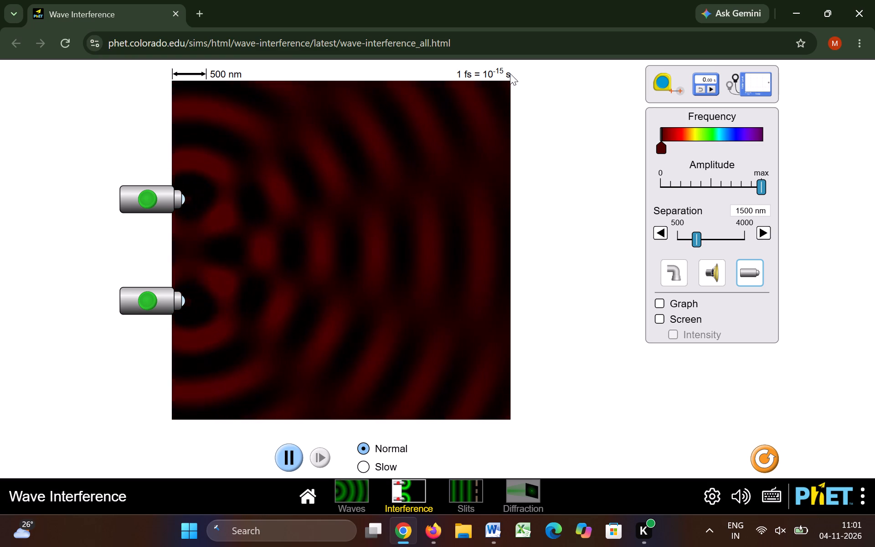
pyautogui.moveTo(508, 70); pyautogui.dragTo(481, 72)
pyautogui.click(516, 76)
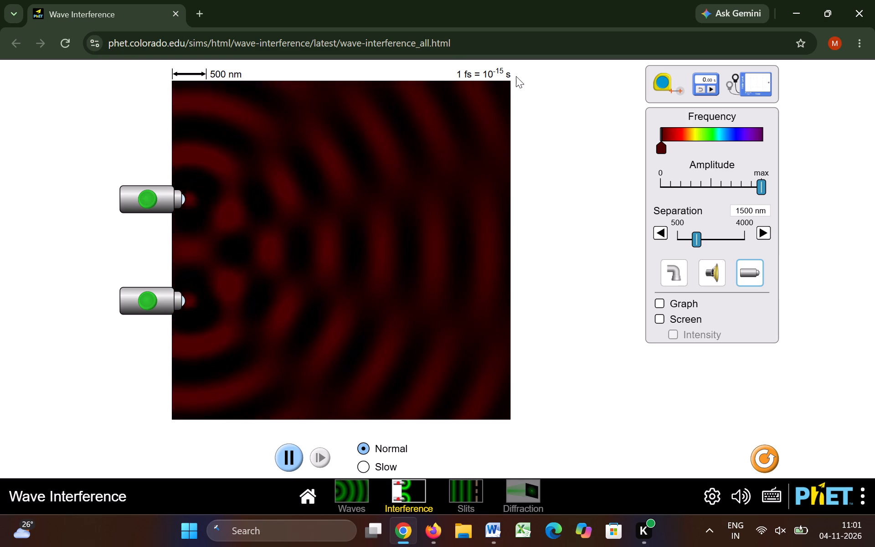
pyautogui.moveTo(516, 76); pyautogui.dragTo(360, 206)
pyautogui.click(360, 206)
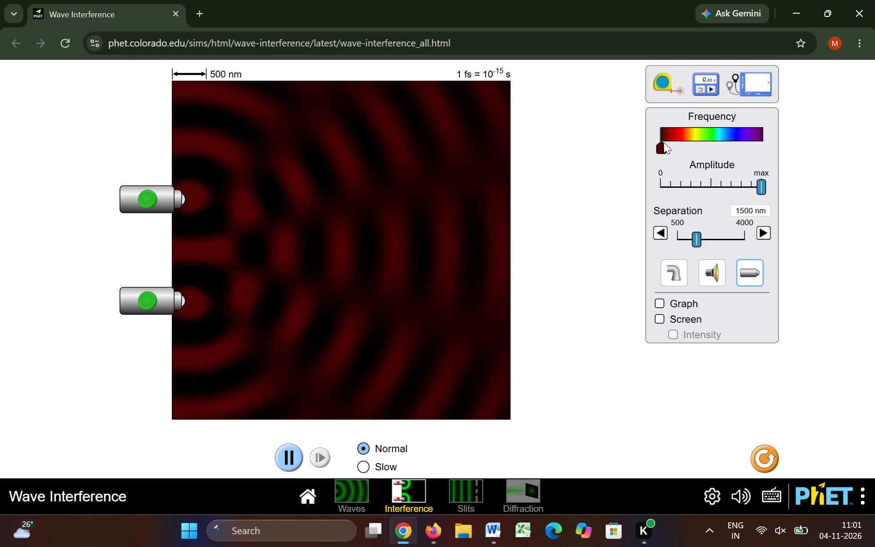
# Try violet and several blue light frequencies, and finish with the frequency at the dark violet maximum of the spectrum.
pyautogui.moveTo(663, 148); pyautogui.dragTo(759, 147)
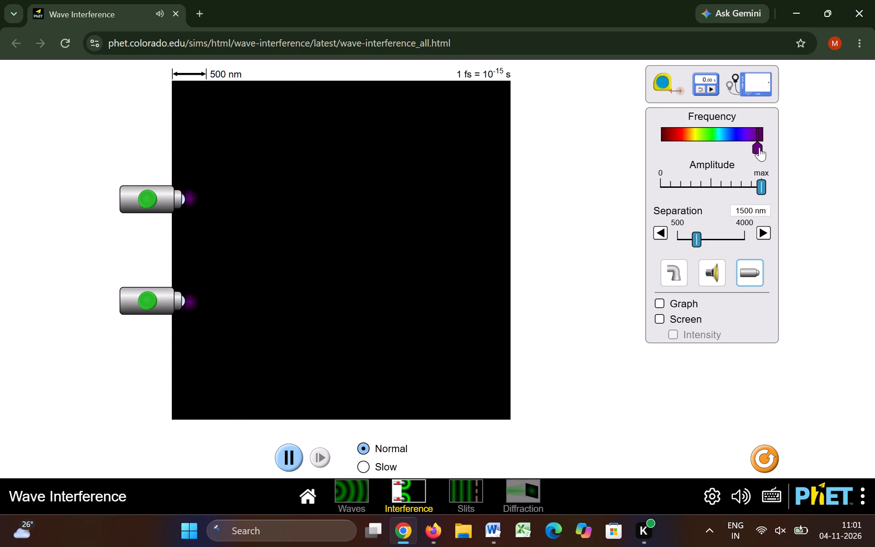
pyautogui.moveTo(759, 147); pyautogui.dragTo(726, 152)
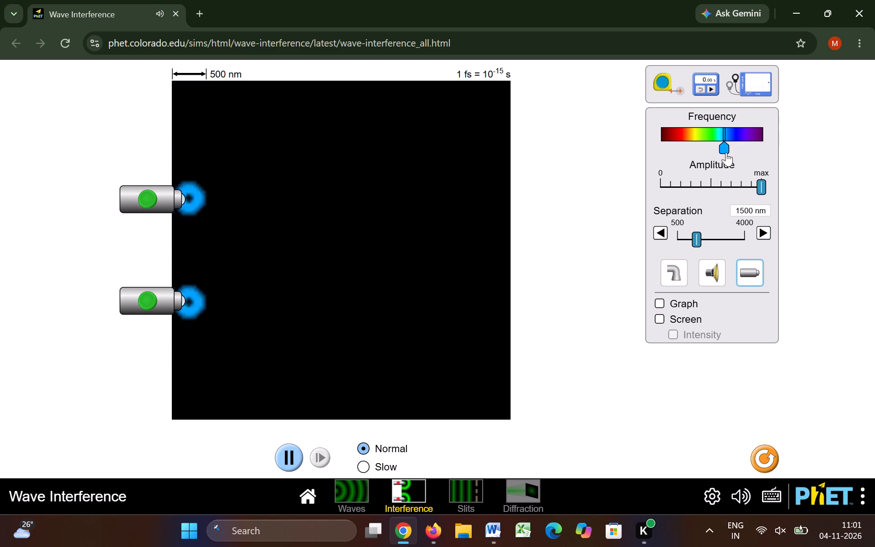
pyautogui.moveTo(726, 152); pyautogui.dragTo(735, 155)
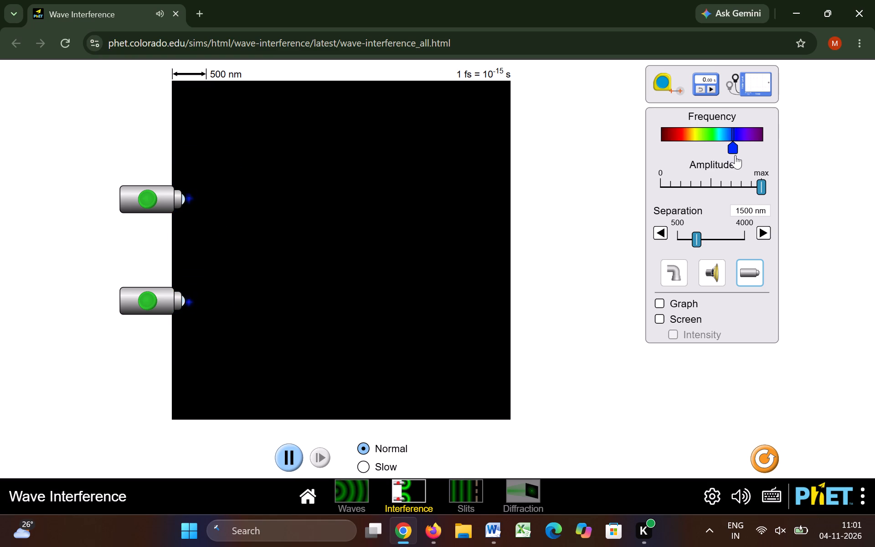
pyautogui.moveTo(735, 155); pyautogui.dragTo(738, 156)
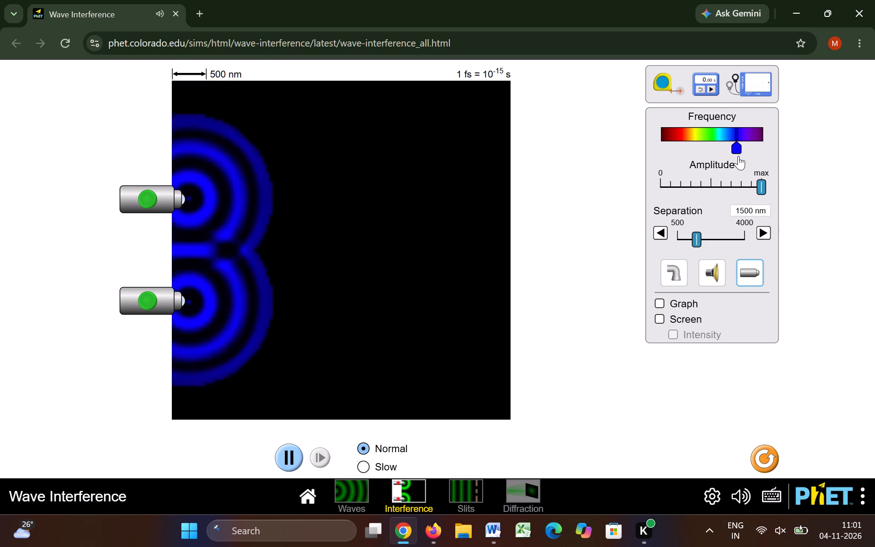
pyautogui.moveTo(738, 156); pyautogui.dragTo(753, 156)
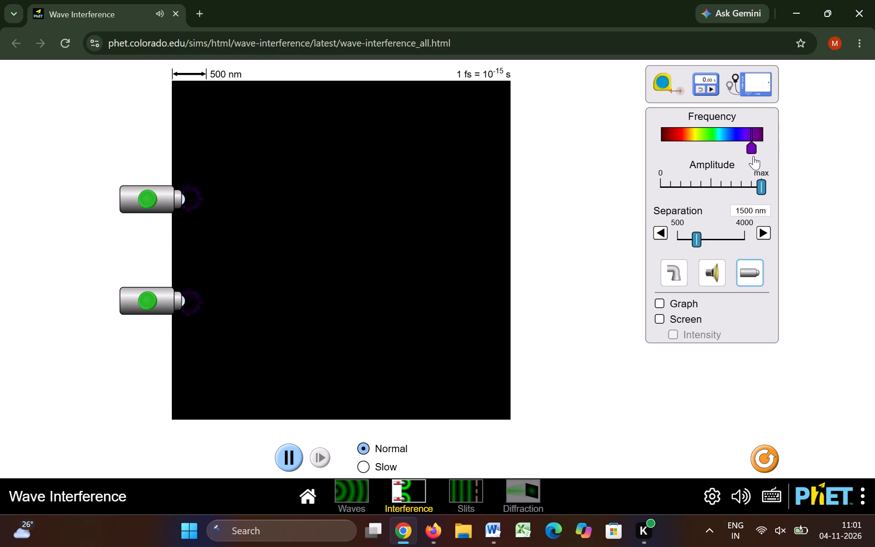
pyautogui.moveTo(753, 156); pyautogui.dragTo(774, 158)
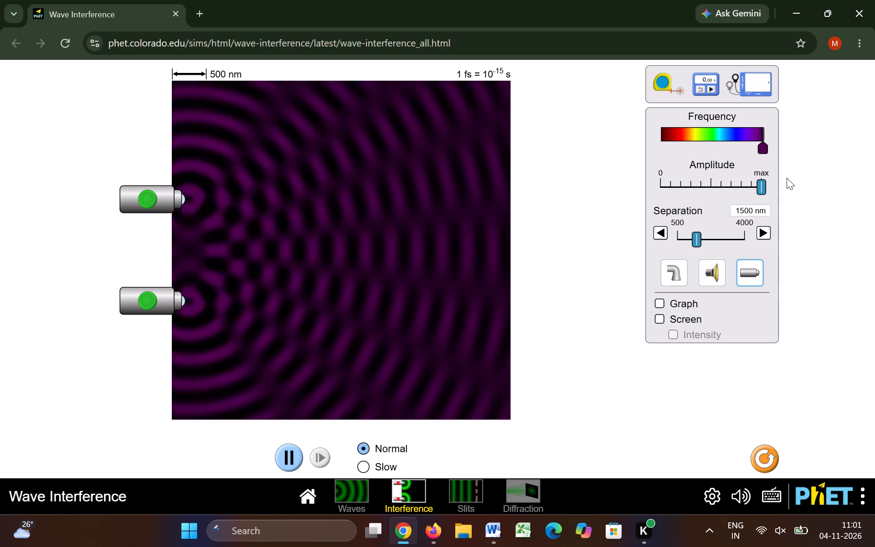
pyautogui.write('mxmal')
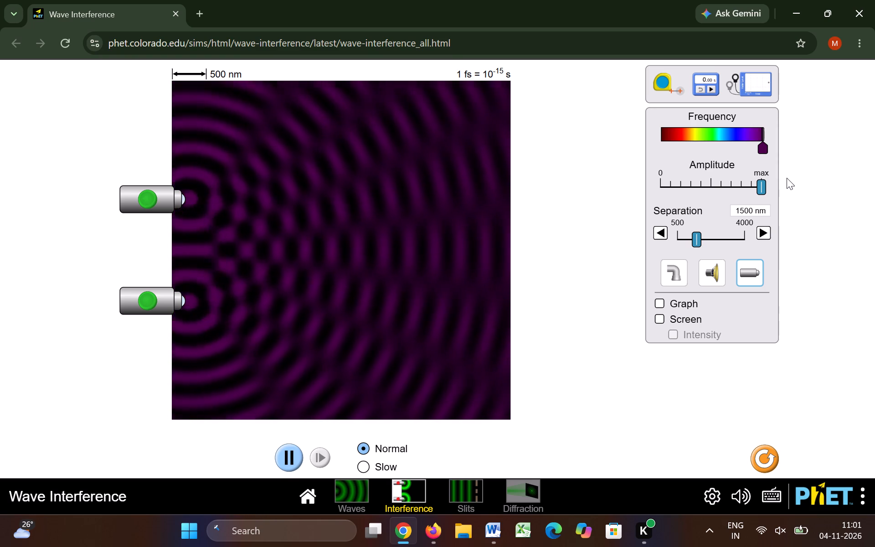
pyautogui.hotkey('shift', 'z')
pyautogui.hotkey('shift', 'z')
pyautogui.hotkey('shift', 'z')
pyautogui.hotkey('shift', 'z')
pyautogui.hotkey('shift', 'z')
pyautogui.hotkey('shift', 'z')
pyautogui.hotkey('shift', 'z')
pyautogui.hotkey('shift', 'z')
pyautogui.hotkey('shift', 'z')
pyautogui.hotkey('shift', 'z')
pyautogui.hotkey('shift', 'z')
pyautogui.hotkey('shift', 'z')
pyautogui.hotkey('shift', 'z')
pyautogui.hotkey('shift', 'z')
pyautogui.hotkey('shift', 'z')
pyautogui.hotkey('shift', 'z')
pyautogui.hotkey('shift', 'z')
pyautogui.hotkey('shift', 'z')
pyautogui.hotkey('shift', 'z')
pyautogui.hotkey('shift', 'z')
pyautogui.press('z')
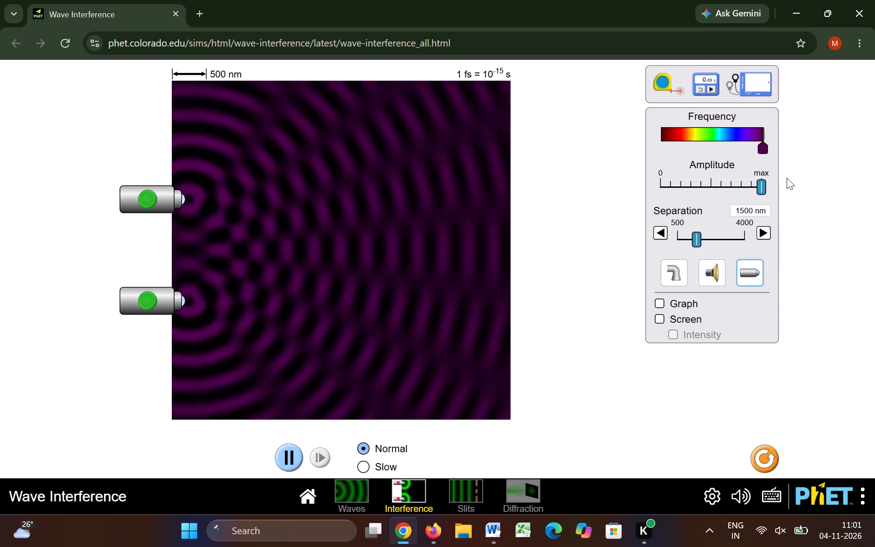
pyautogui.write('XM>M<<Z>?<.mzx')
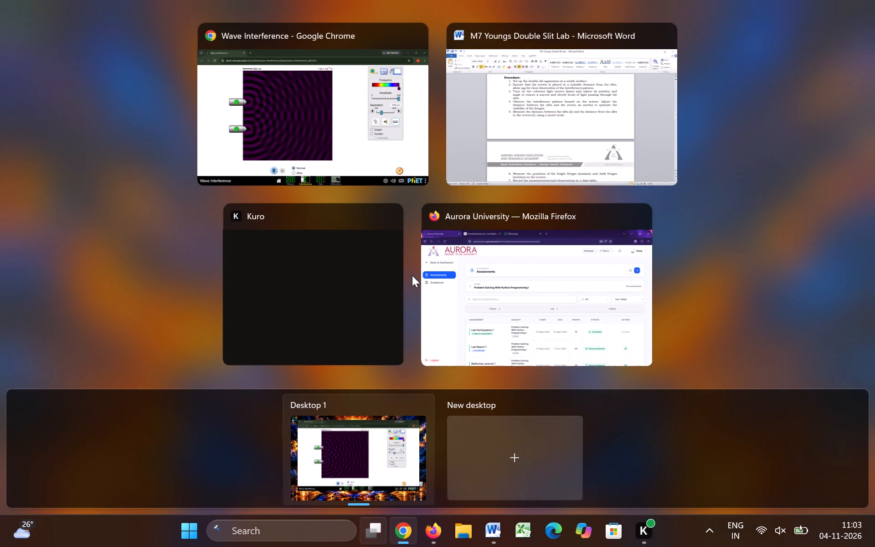
# Consult the Procedure section of the lab document in Word, and return to the Wave Interference simulation in Chrome.
pyautogui.click(510, 160)
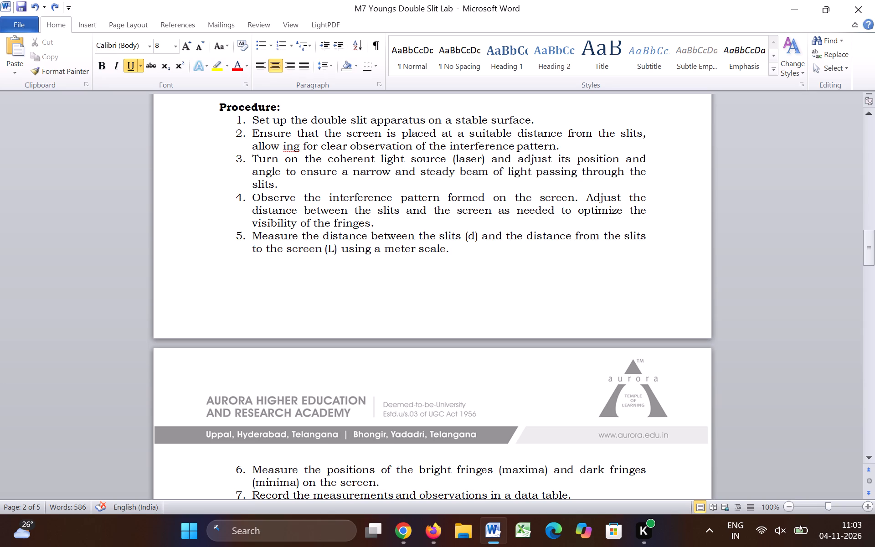
pyautogui.click(510, 112)
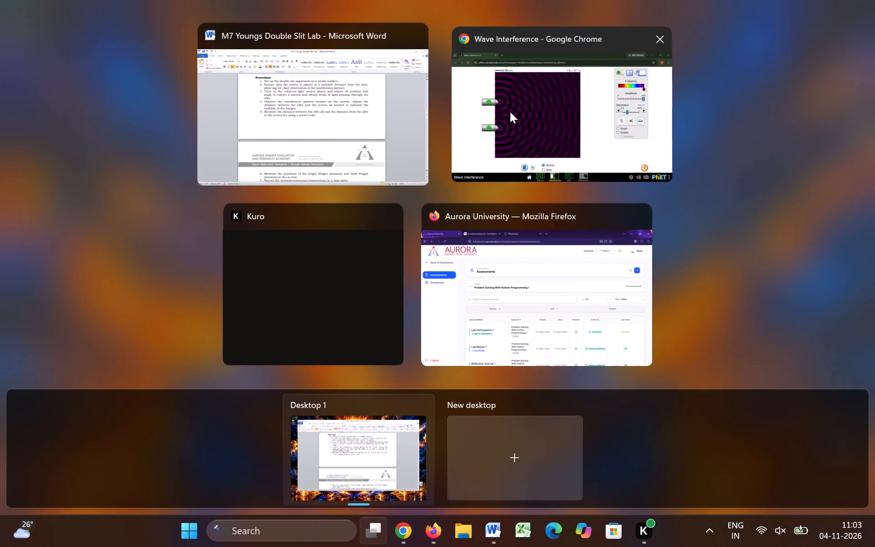
# View the simulation's Waves screen and go back to the Interference screen.
pyautogui.click(343, 505)
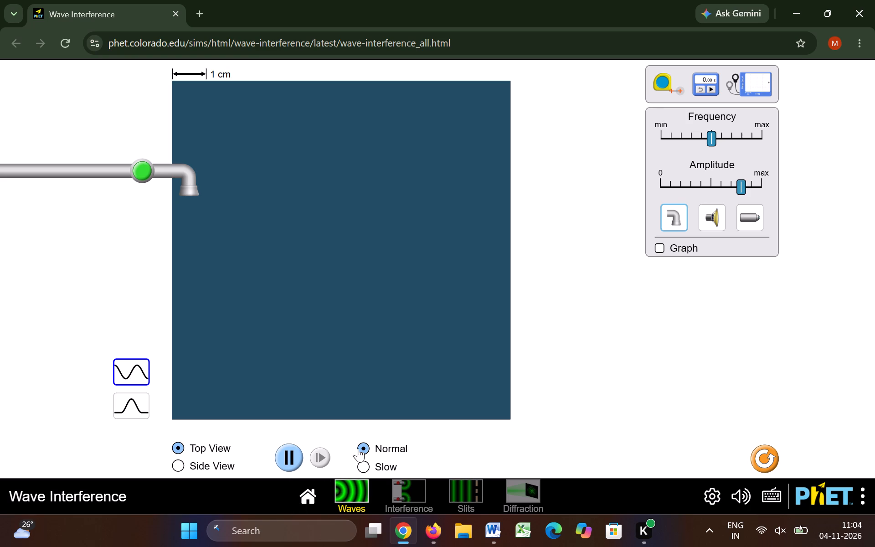
pyautogui.click(384, 498)
pyautogui.click(394, 498)
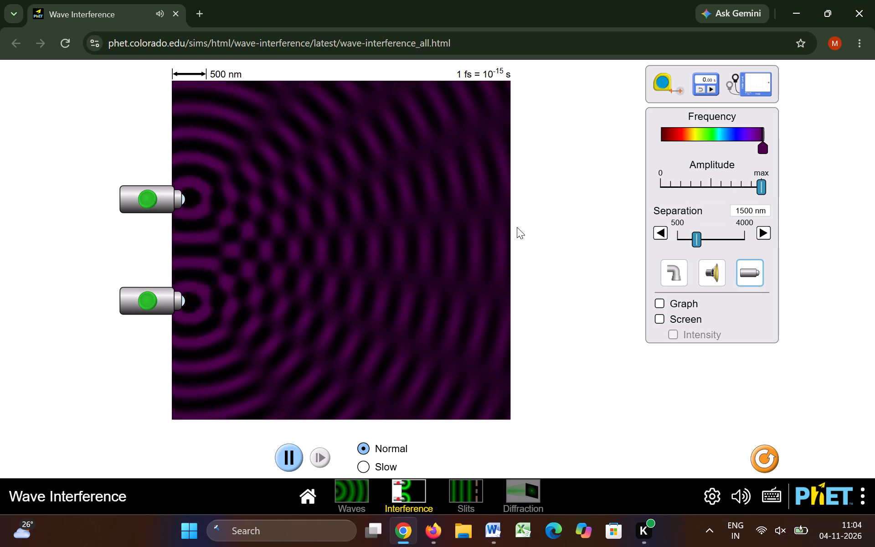
# Switch the two interfering sources to sound speakers, and from those to water faucets.
pyautogui.click(715, 283)
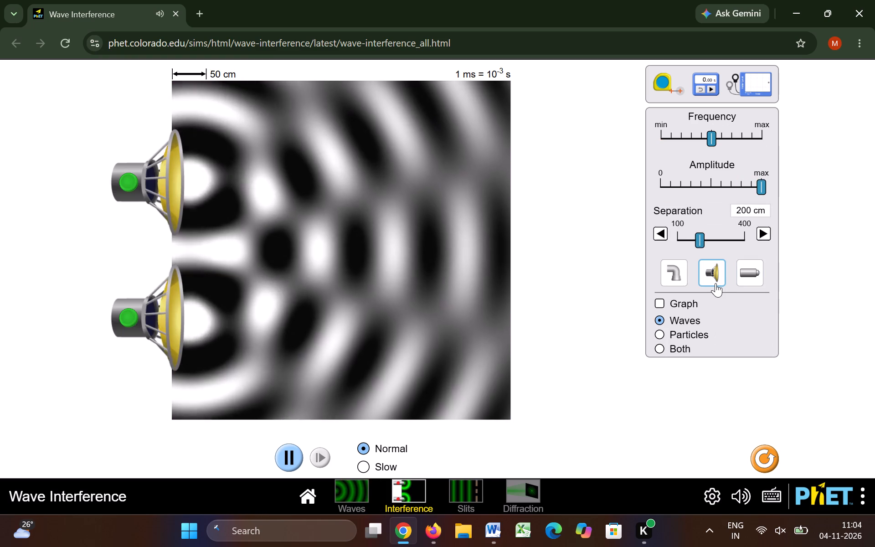
pyautogui.click(673, 267)
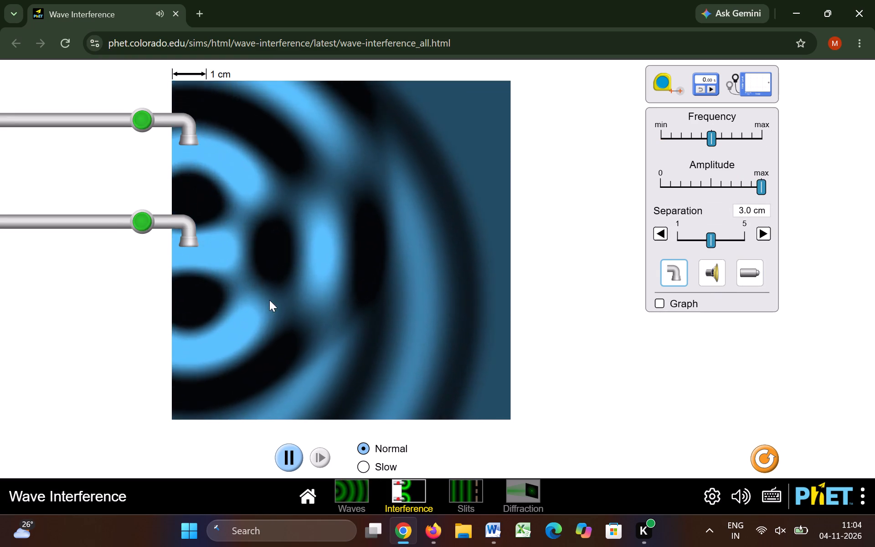
# On the Slits screen, set the barrier to Two Slits and show the screen that displays the light pattern.
pyautogui.click(453, 483)
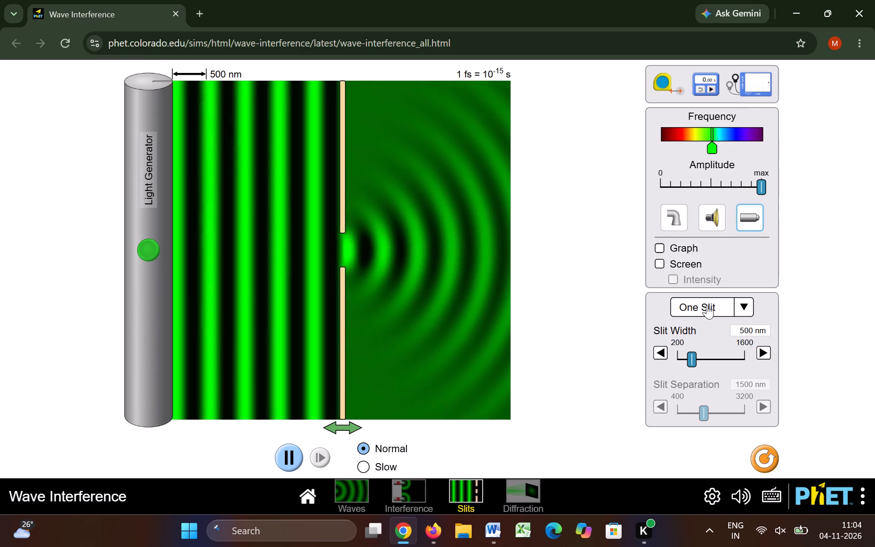
pyautogui.click(707, 305)
pyautogui.click(718, 341)
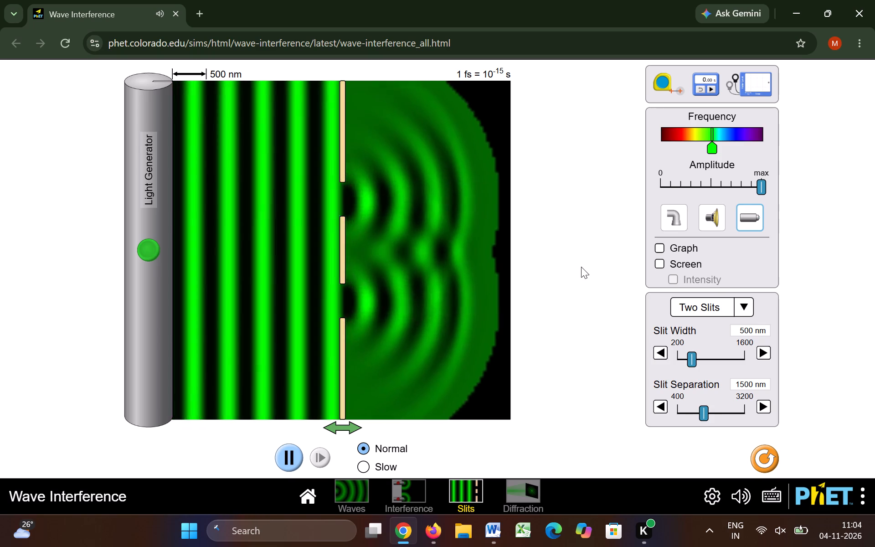
pyautogui.click(660, 265)
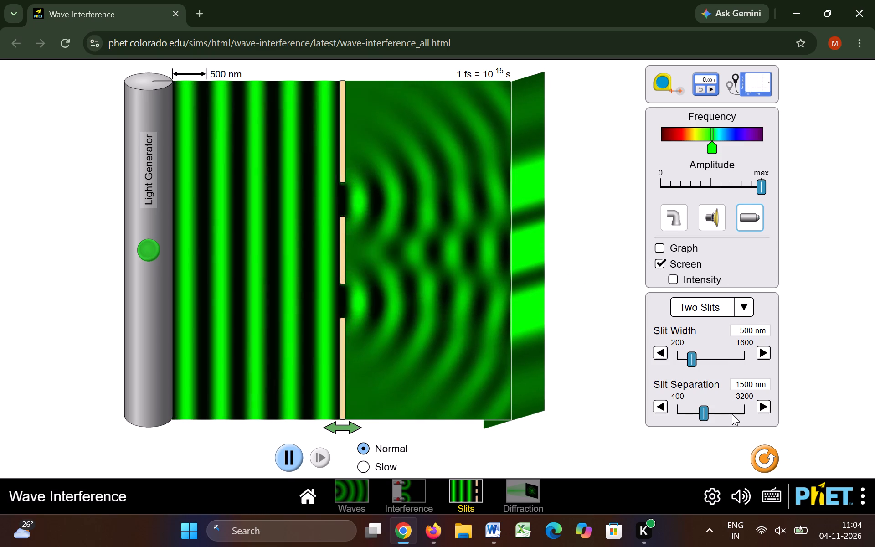
# Set the slit separation to 2500 nm.
pyautogui.click(732, 414)
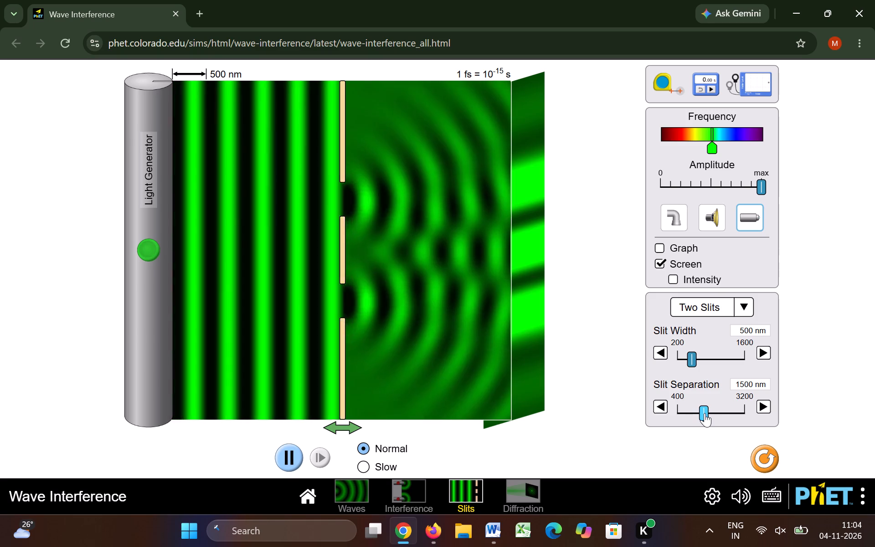
pyautogui.click(727, 413)
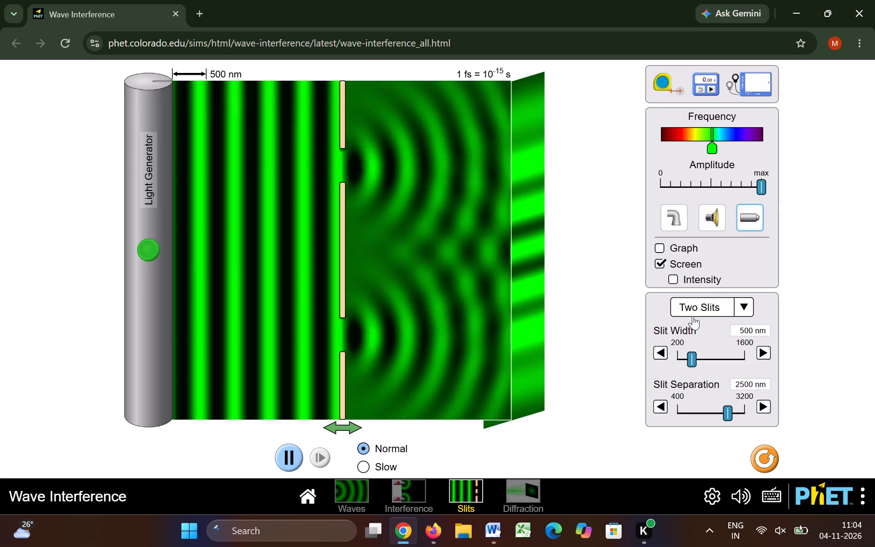
# Open the choice of slit configurations for the barrier.
pyautogui.click(751, 306)
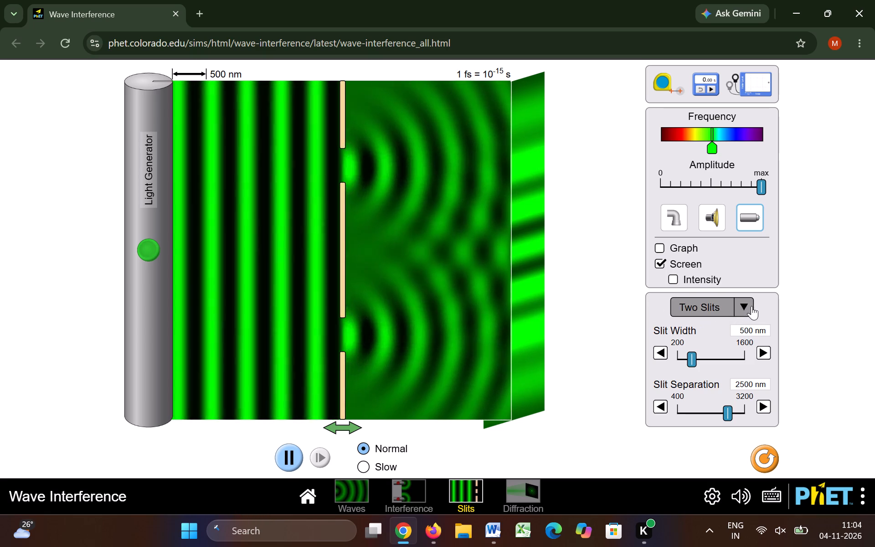
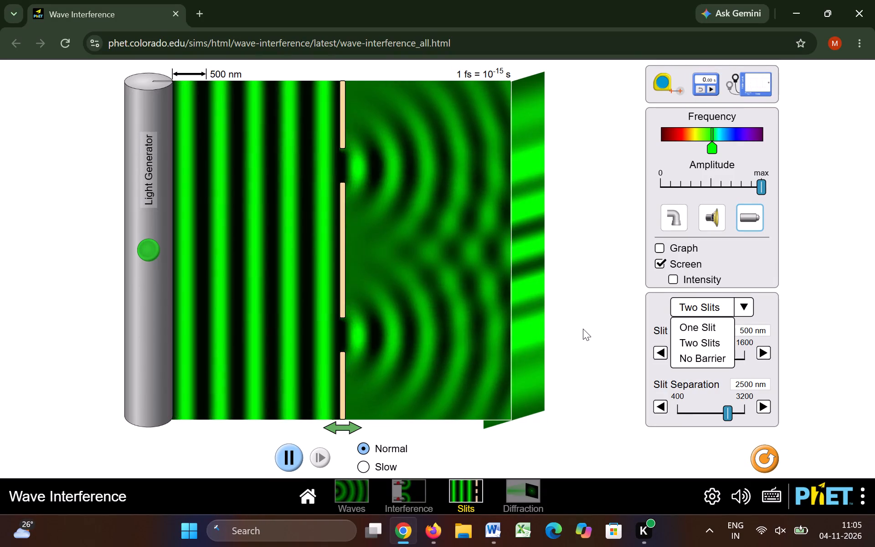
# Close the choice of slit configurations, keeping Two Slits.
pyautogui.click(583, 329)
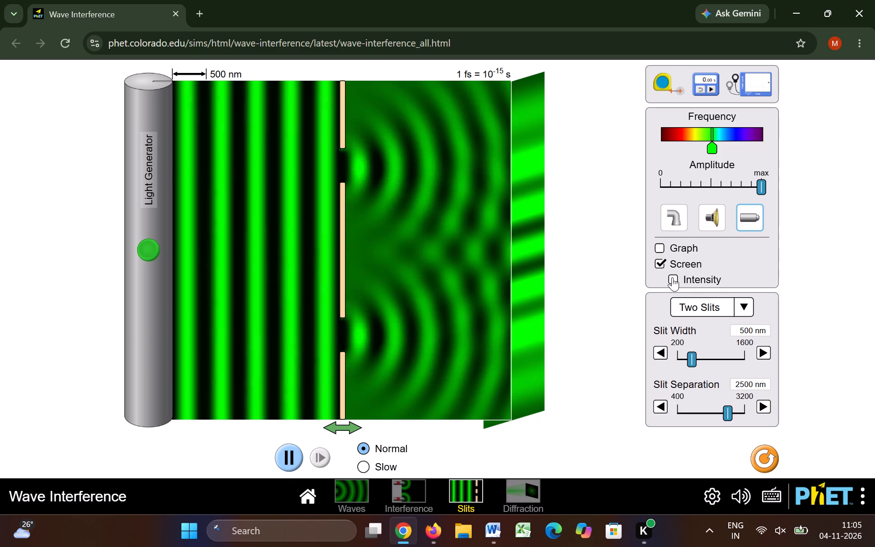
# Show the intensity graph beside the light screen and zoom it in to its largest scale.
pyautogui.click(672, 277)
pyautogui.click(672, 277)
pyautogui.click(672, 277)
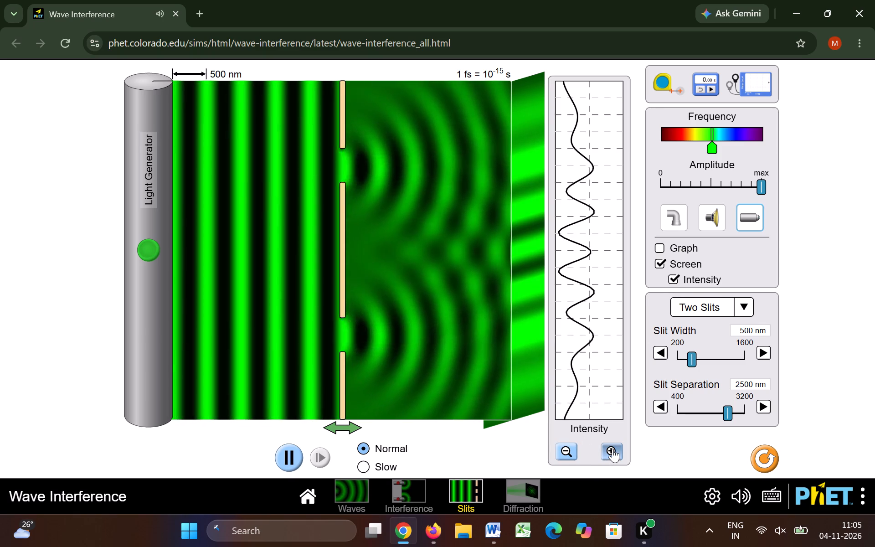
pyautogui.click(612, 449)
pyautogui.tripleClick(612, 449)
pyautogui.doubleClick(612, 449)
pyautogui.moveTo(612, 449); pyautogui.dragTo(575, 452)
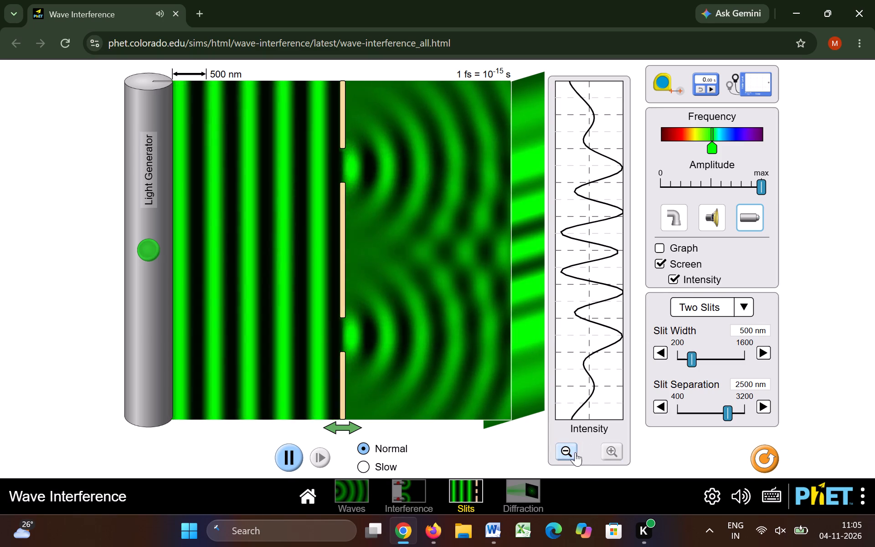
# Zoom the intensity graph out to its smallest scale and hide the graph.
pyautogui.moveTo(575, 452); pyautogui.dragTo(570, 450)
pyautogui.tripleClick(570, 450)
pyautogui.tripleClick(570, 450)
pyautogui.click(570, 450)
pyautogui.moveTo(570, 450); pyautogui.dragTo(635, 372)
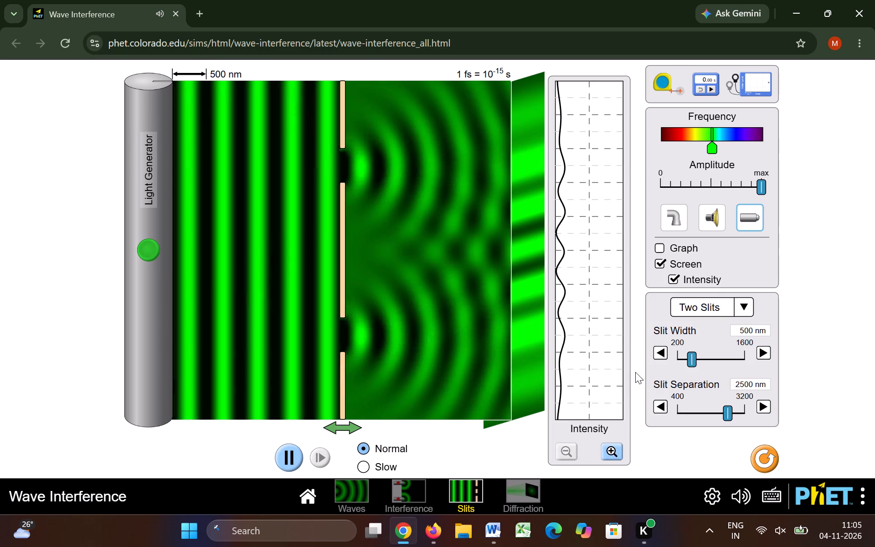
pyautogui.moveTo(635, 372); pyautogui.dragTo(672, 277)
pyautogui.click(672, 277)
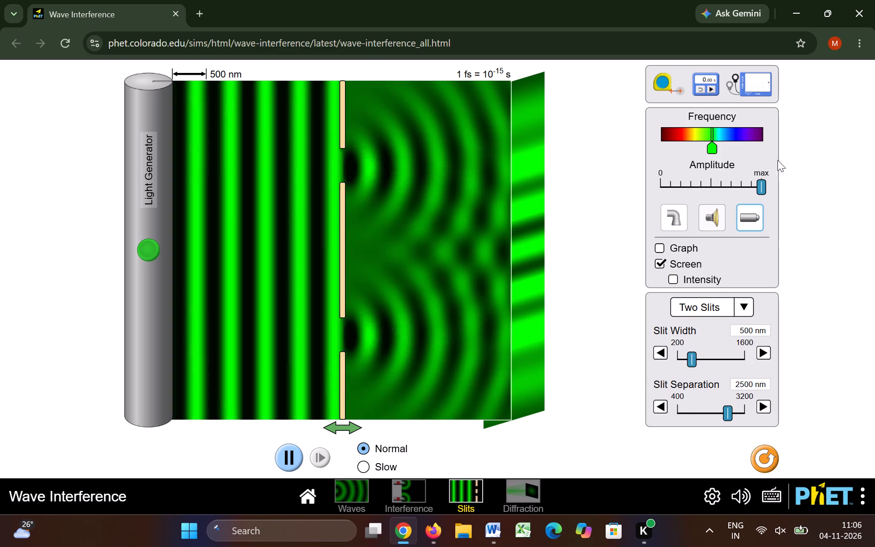
# Take the measuring tape out of the toolbox and place it in the wave area between the barrier and the light screen.
pyautogui.click(665, 82)
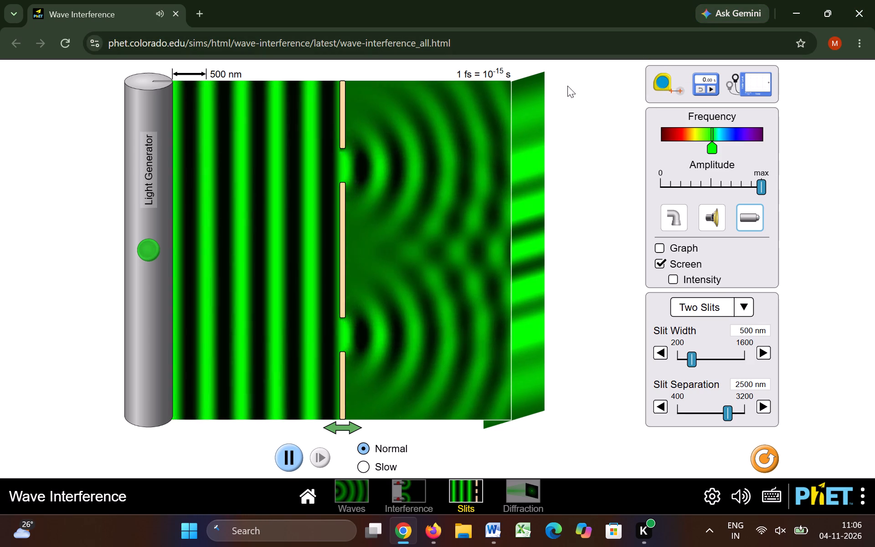
pyautogui.moveTo(650, 87); pyautogui.dragTo(660, 85)
pyautogui.click(660, 85)
pyautogui.moveTo(660, 85); pyautogui.dragTo(660, 87)
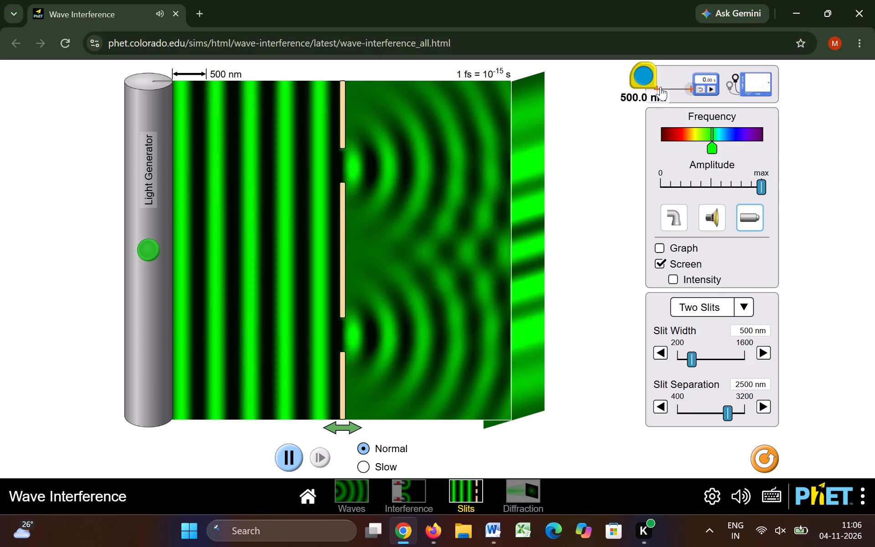
pyautogui.moveTo(660, 87); pyautogui.dragTo(422, 235)
# Stretch the measuring tape's free end far past the light screen, back to just before the barrier, and out again to about 5582 nm.
pyautogui.moveTo(458, 234); pyautogui.dragTo(761, 315)
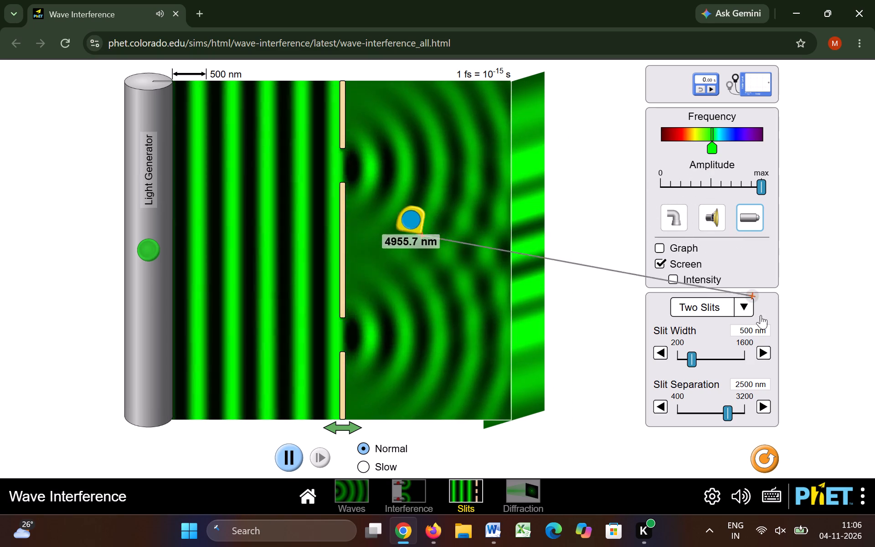
pyautogui.moveTo(761, 315); pyautogui.dragTo(801, 129)
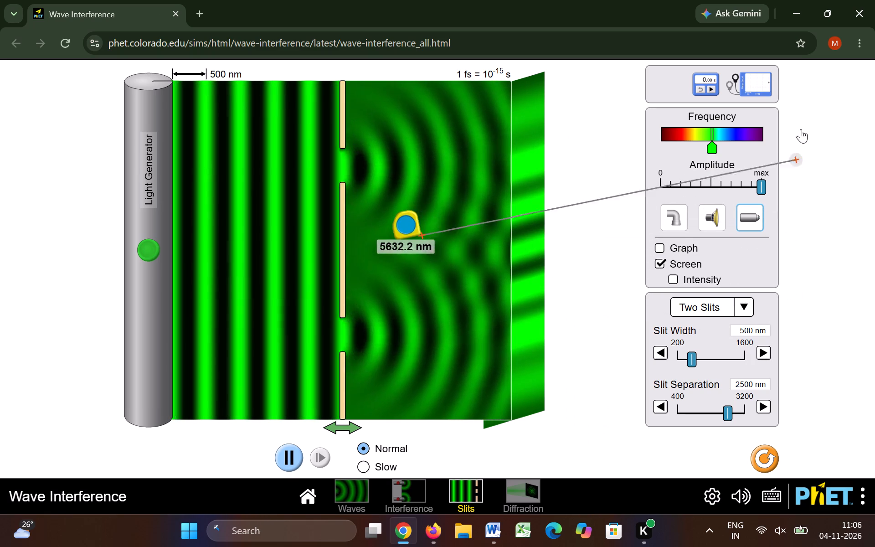
pyautogui.moveTo(801, 129); pyautogui.dragTo(329, 199)
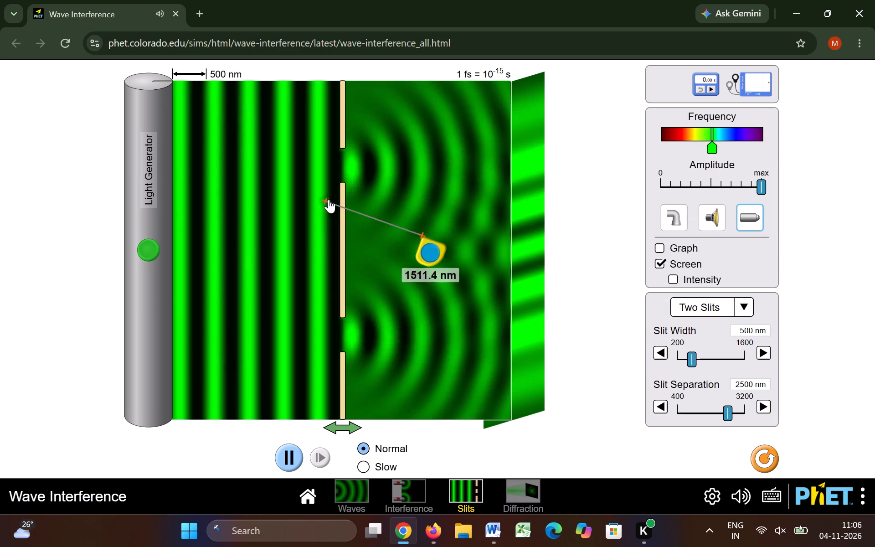
pyautogui.moveTo(329, 199); pyautogui.dragTo(798, 178)
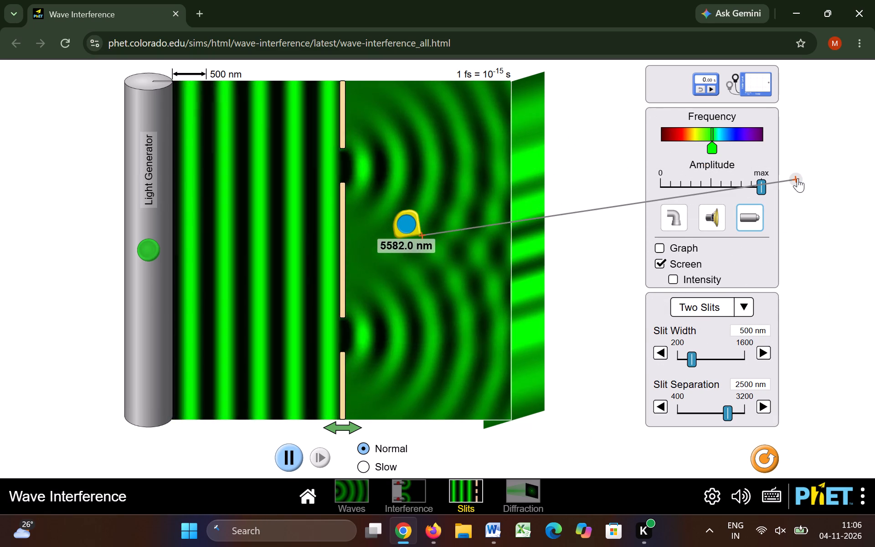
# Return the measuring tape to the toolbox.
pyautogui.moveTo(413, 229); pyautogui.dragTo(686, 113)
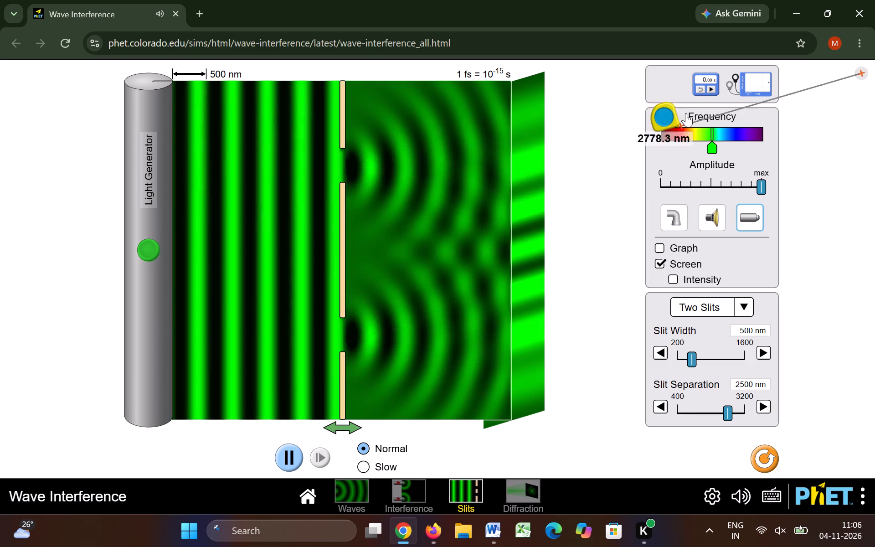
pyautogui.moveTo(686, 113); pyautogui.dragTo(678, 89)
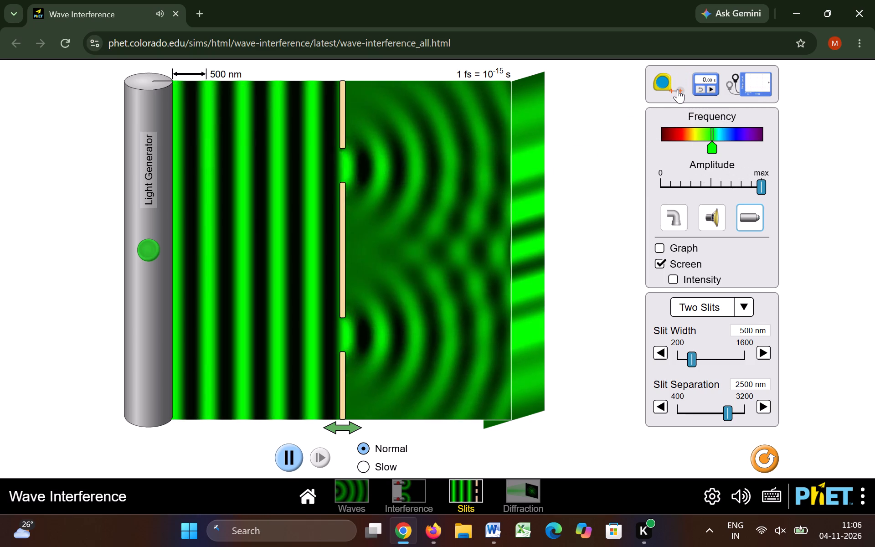
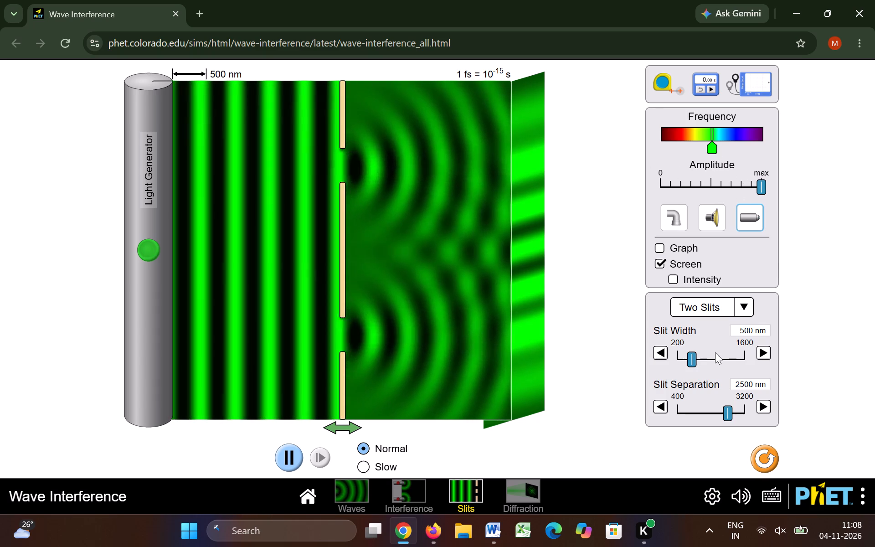
# Sweep the slit separation down to 400 nm and back up as far as 2400 nm, settling it at 2100 nm.
pyautogui.click(700, 410)
pyautogui.doubleClick(700, 410)
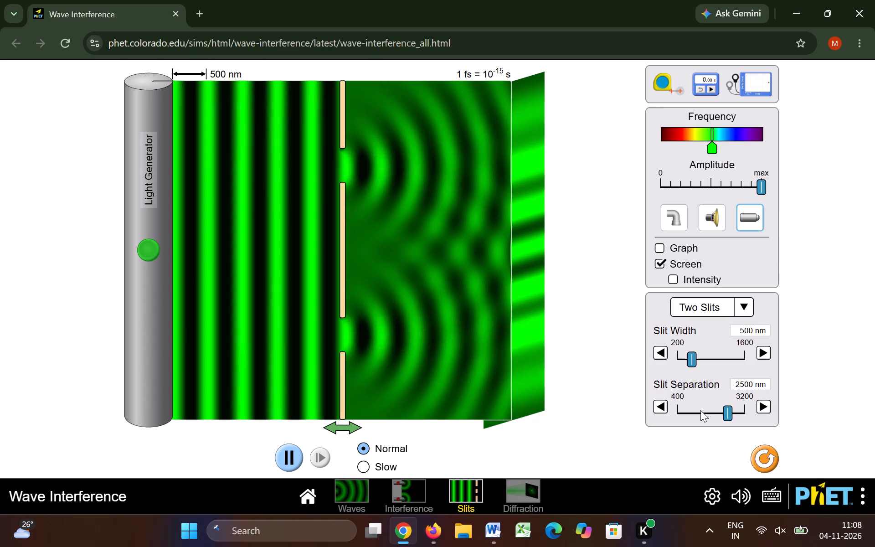
pyautogui.moveTo(727, 417); pyautogui.dragTo(661, 410)
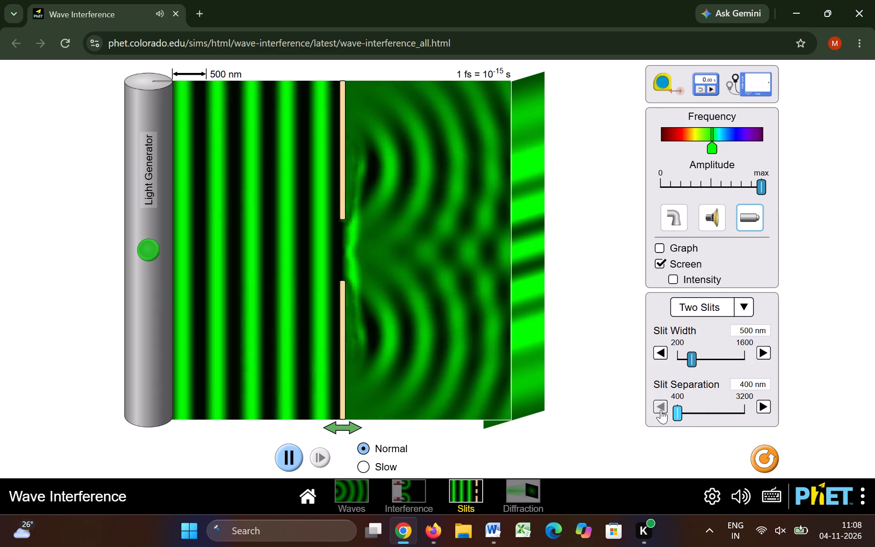
pyautogui.moveTo(661, 410); pyautogui.dragTo(680, 416)
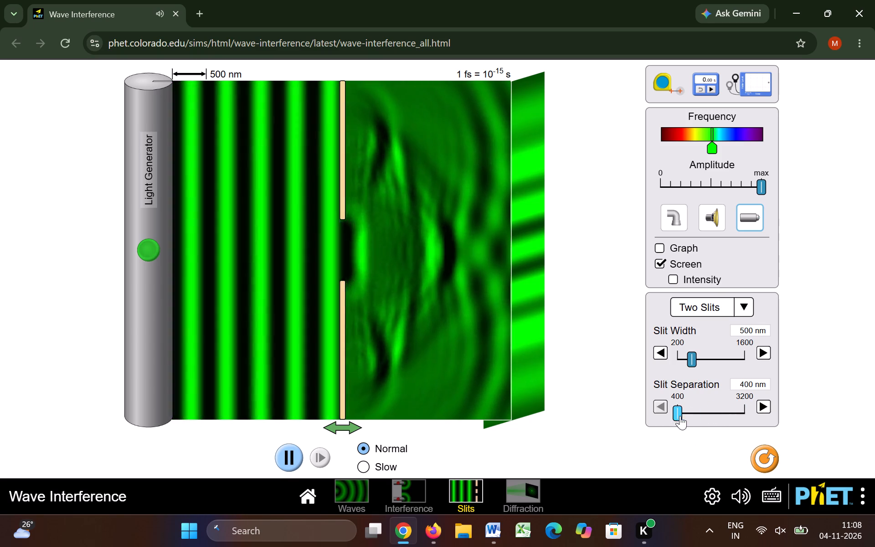
pyautogui.moveTo(680, 416); pyautogui.dragTo(716, 436)
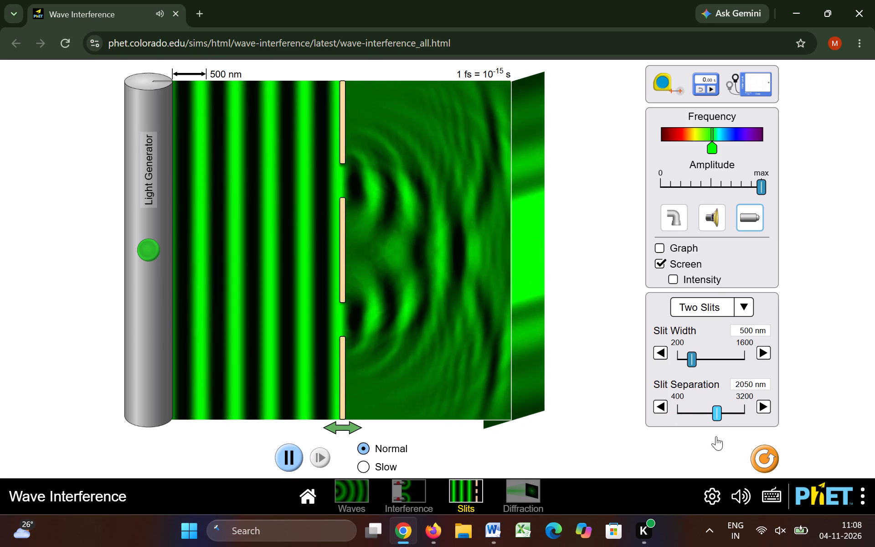
pyautogui.moveTo(716, 436); pyautogui.dragTo(720, 546)
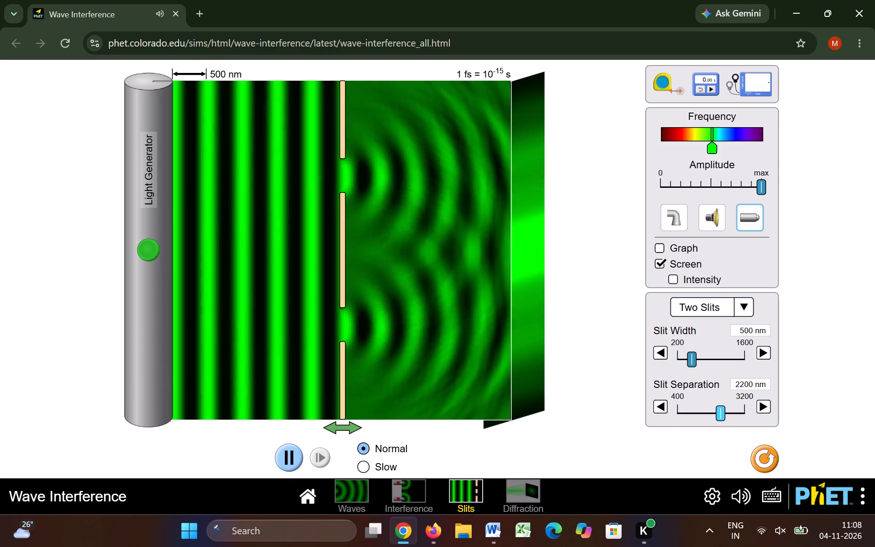
pyautogui.moveTo(720, 546); pyautogui.dragTo(719, 546)
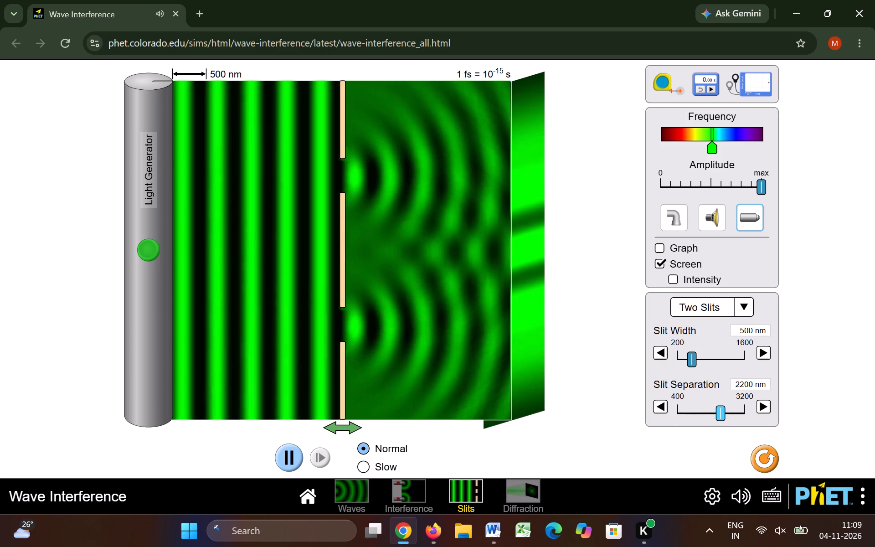
pyautogui.moveTo(719, 546); pyautogui.dragTo(725, 546)
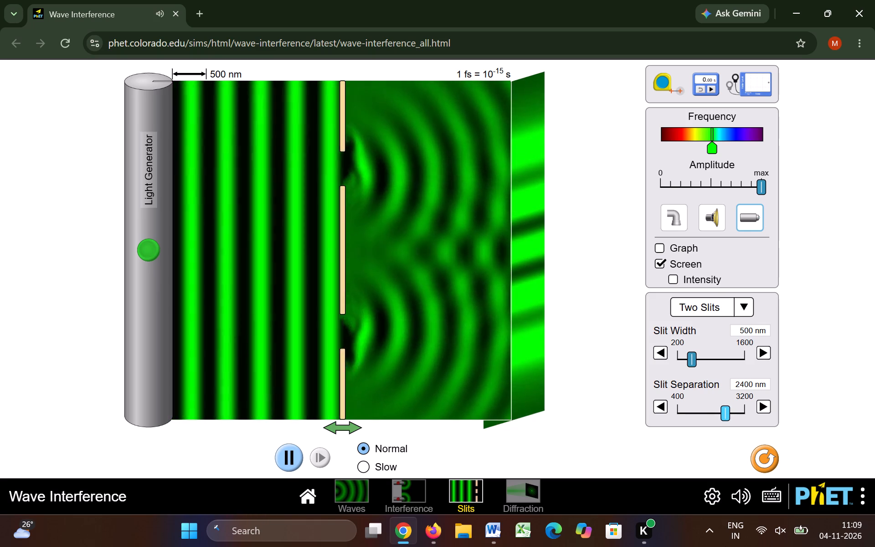
pyautogui.moveTo(725, 546); pyautogui.dragTo(714, 546)
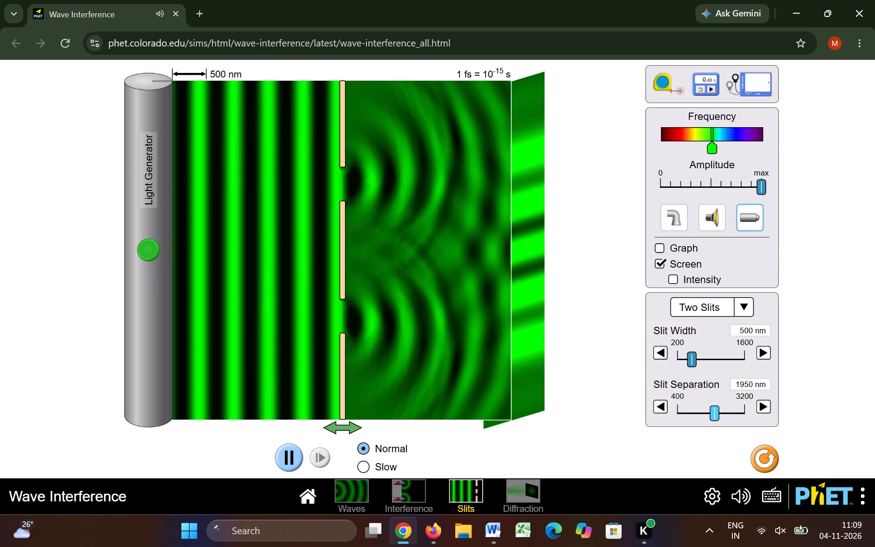
pyautogui.moveTo(714, 546); pyautogui.dragTo(718, 546)
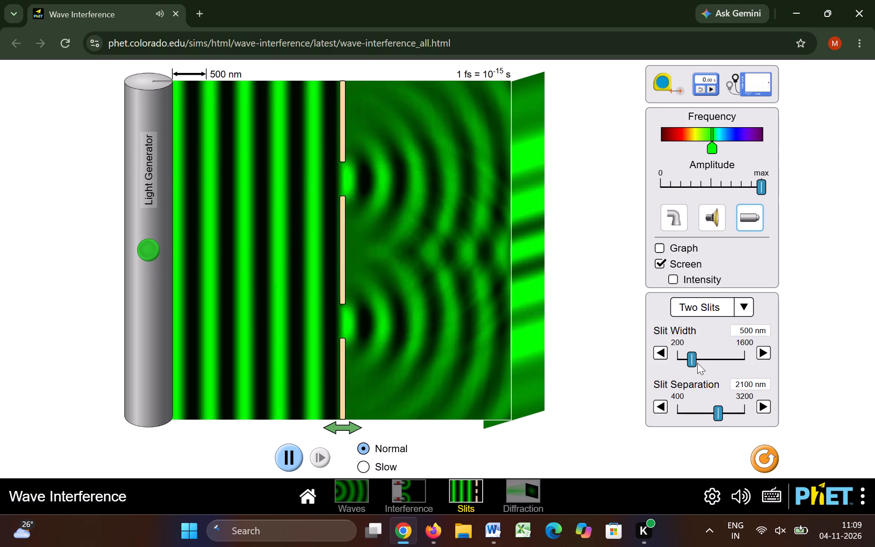
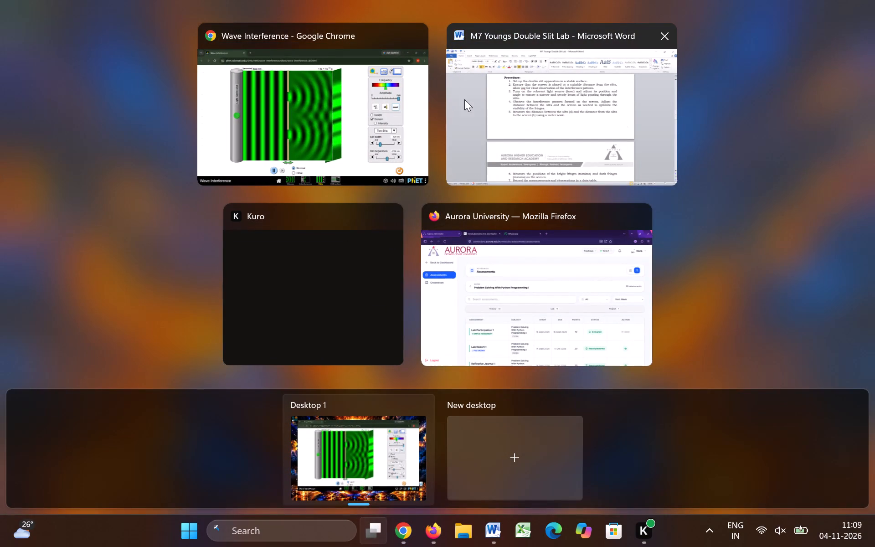
# Switch to the Word lab document and select everything from the observation table through the green-wavelength result line.
pyautogui.click(316, 126)
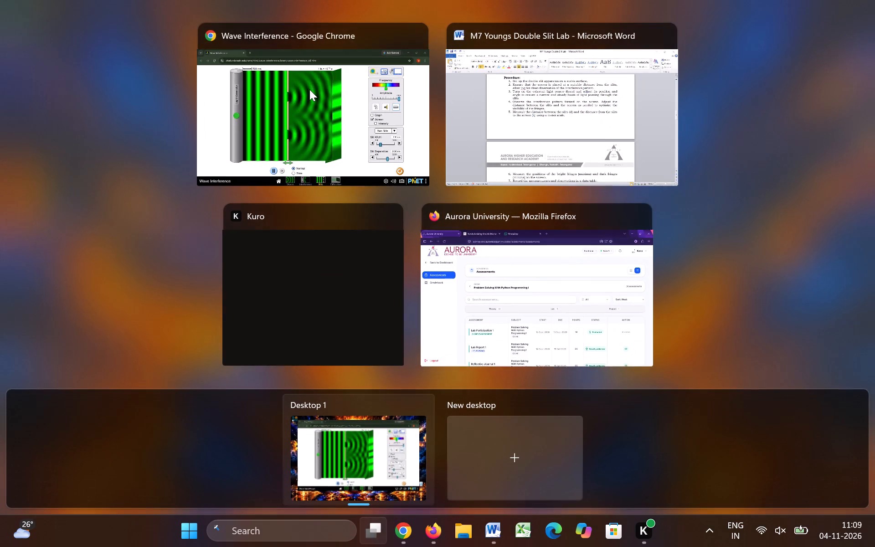
pyautogui.click(506, 181)
pyautogui.scroll(-1, 462, 295)
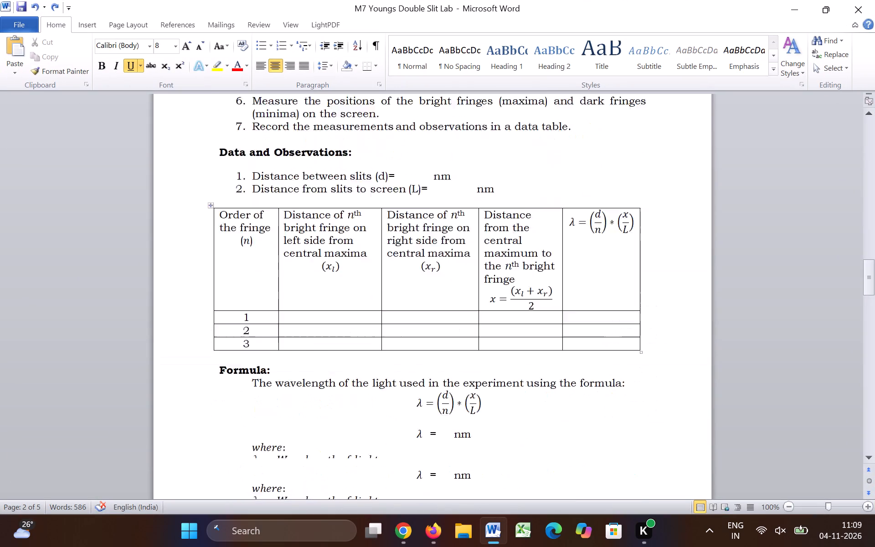
pyautogui.scroll(-2, 462, 295)
pyautogui.scroll(1, 462, 295)
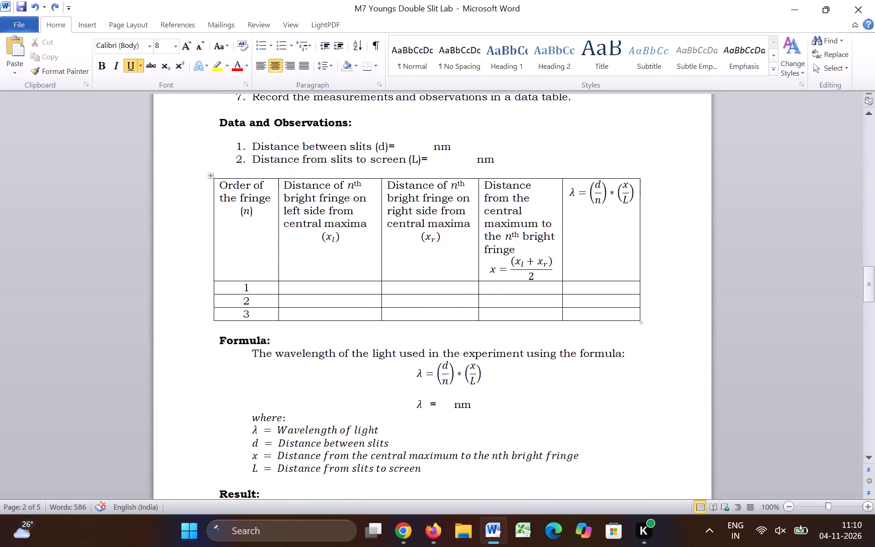
pyautogui.moveTo(190, 170); pyautogui.dragTo(201, 181)
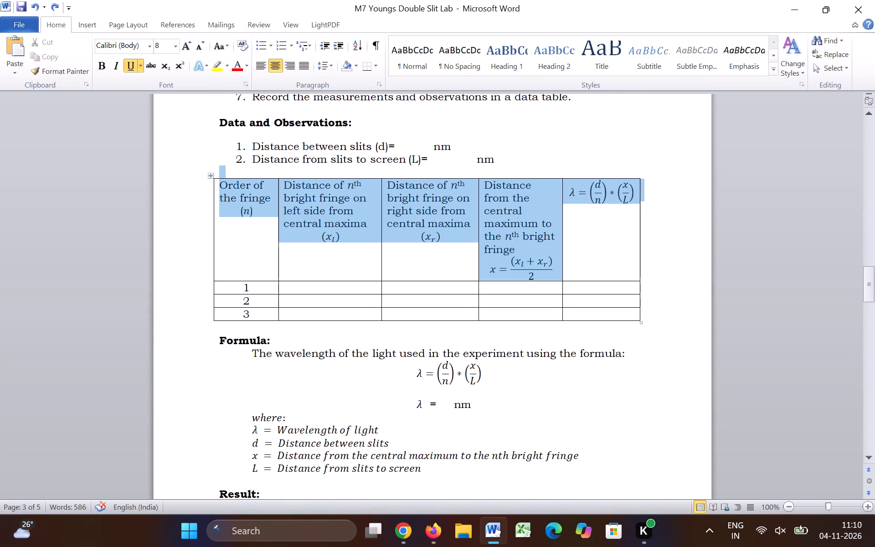
pyautogui.moveTo(201, 181); pyautogui.dragTo(609, 237)
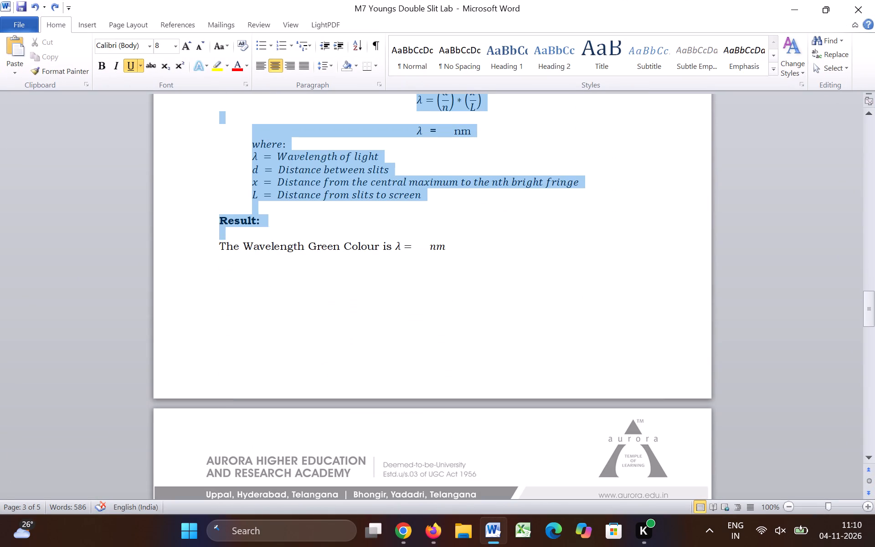
pyautogui.moveTo(609, 237); pyautogui.dragTo(617, 232)
pyautogui.moveTo(617, 232); pyautogui.dragTo(615, 250)
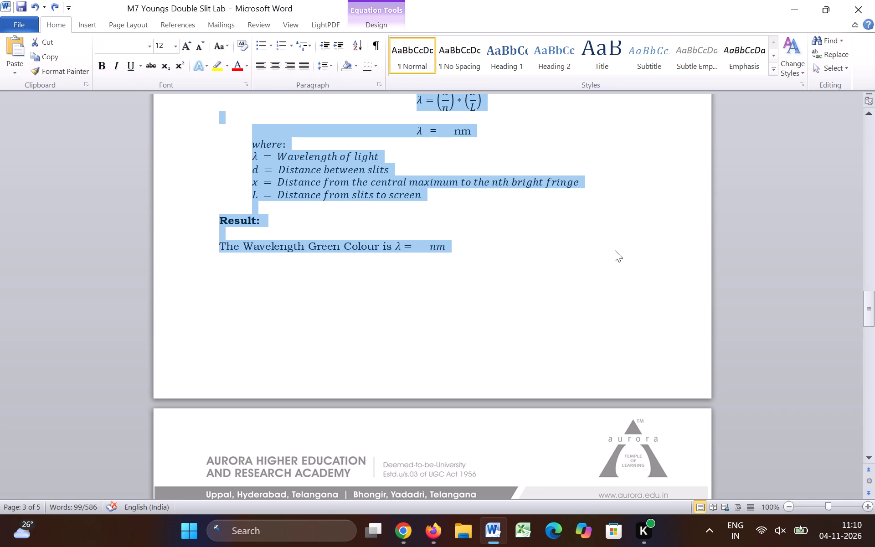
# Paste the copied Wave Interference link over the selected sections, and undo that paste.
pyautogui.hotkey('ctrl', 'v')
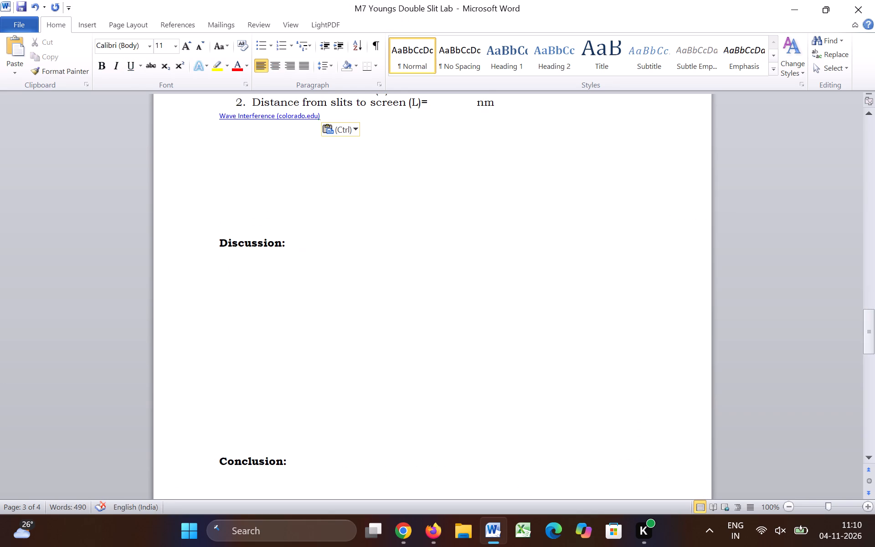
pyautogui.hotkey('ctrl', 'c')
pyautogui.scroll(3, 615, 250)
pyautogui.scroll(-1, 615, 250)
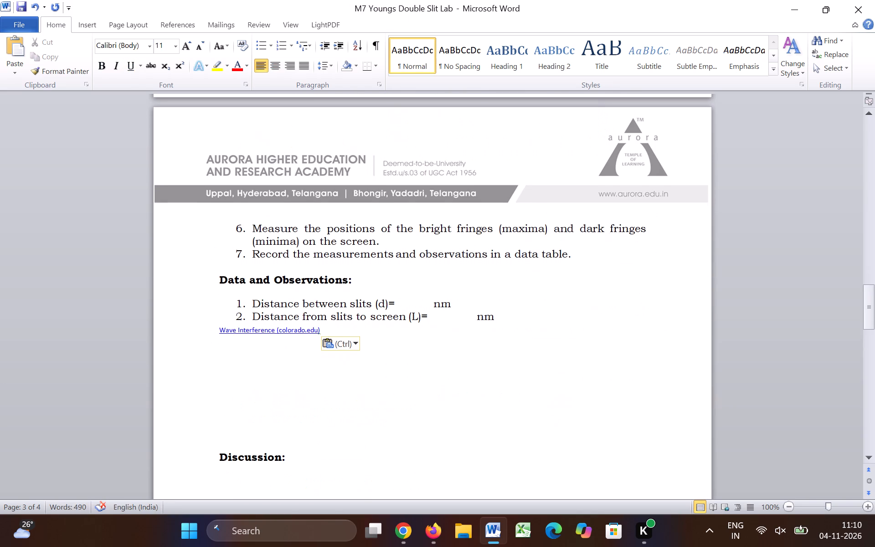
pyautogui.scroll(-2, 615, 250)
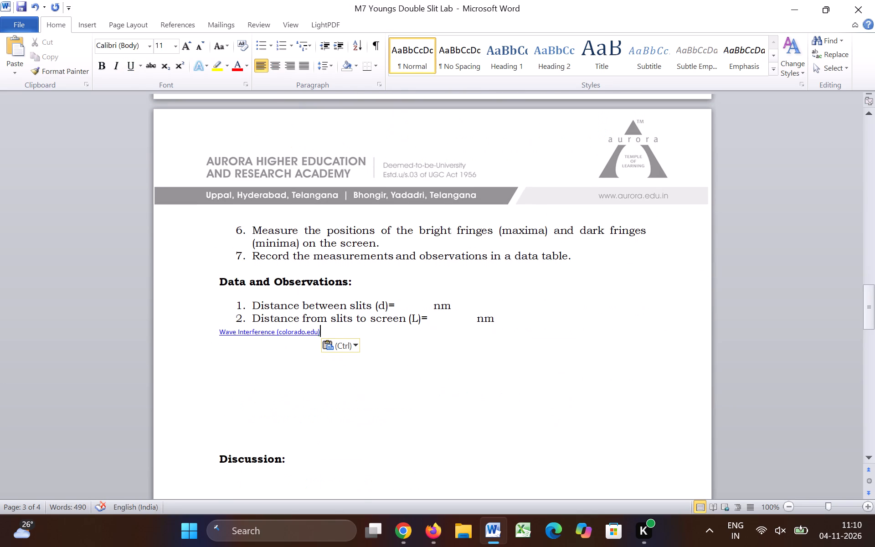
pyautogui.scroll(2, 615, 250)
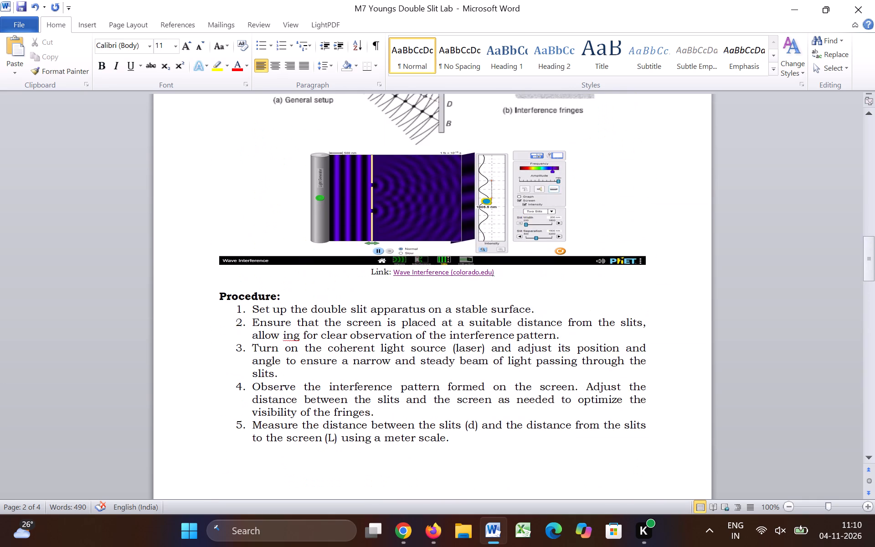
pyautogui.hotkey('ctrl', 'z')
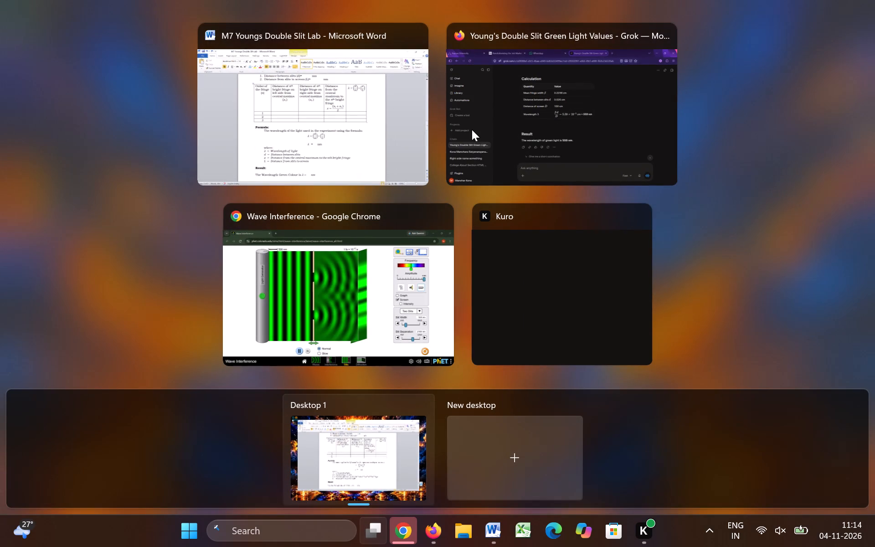
pyautogui.click(472, 129)
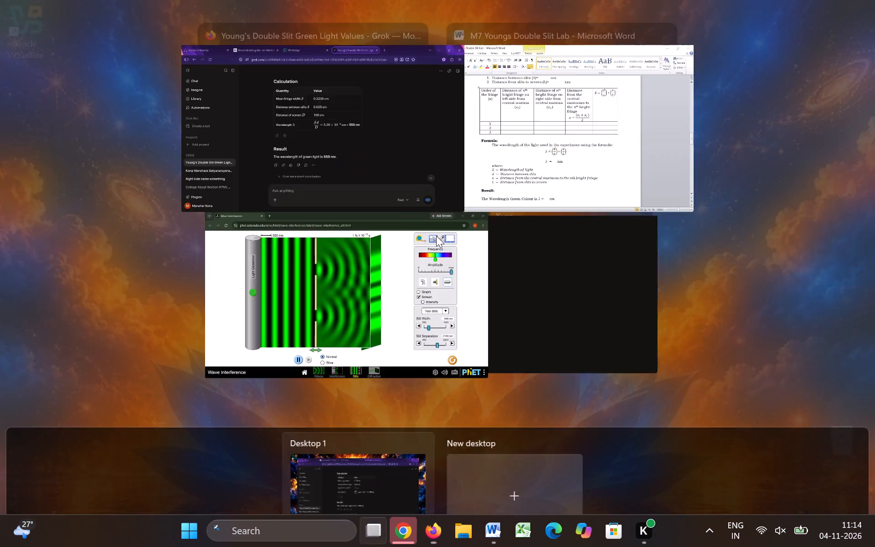
pyautogui.click(467, 100)
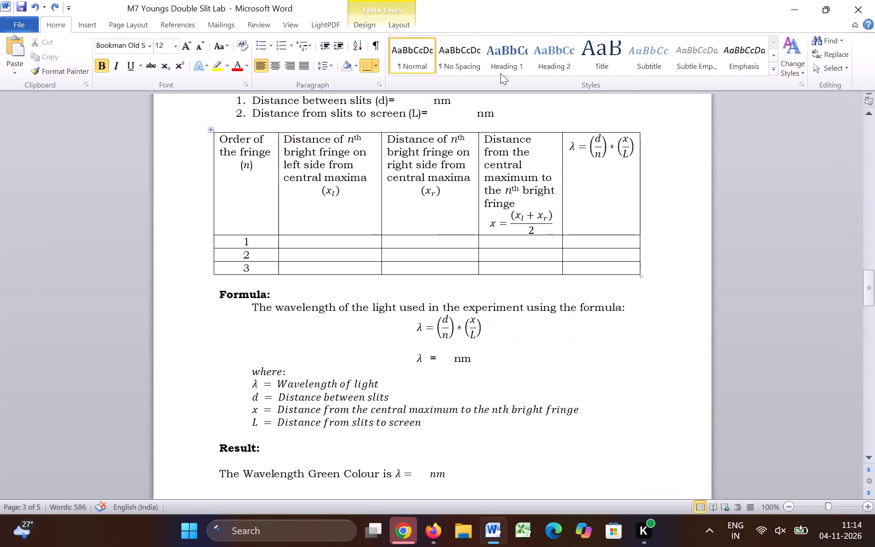
pyautogui.click(828, 9)
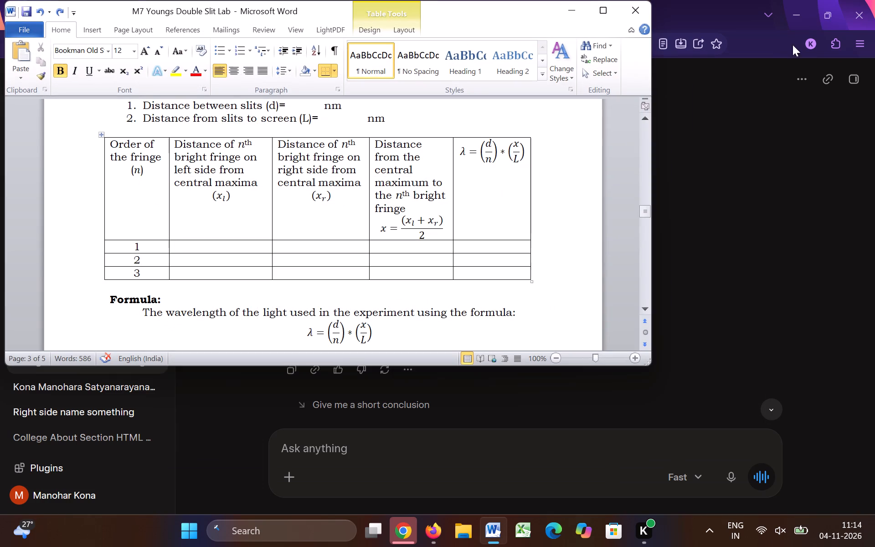
pyautogui.click(726, 102)
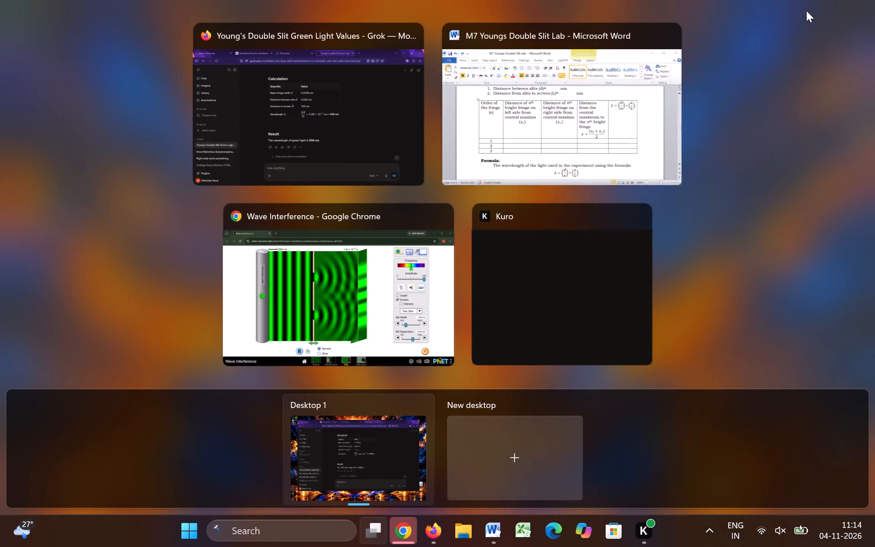
pyautogui.click(372, 75)
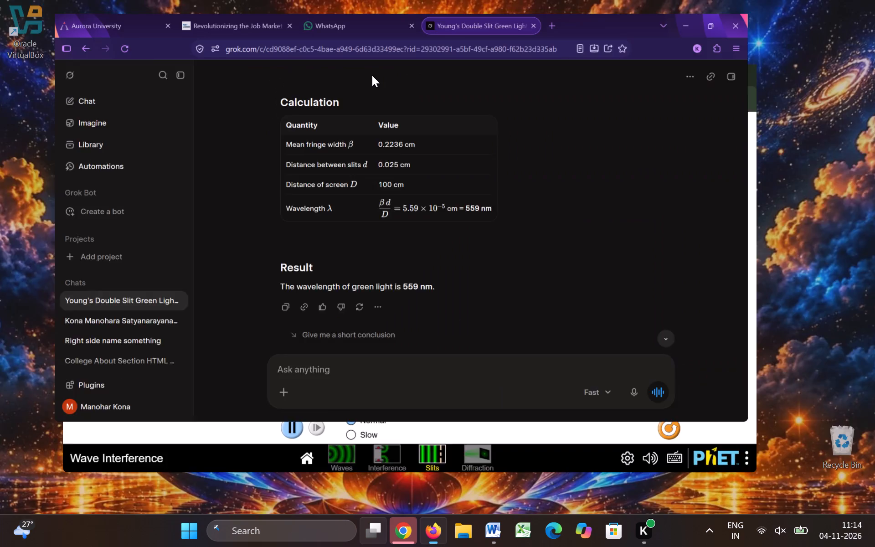
pyautogui.click(821, 15)
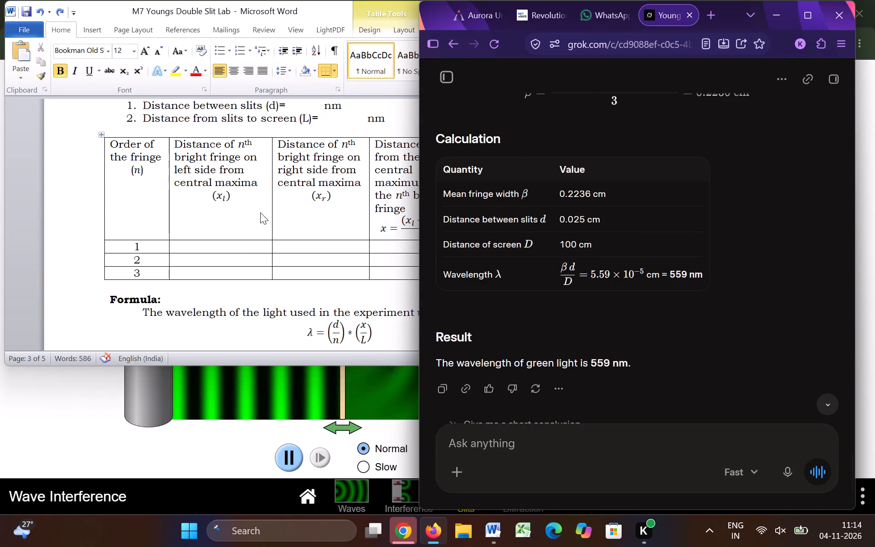
# Find the fringe-order rows of the observation table in Grok's headed reply to compare with the lab document's empty table.
pyautogui.click(228, 246)
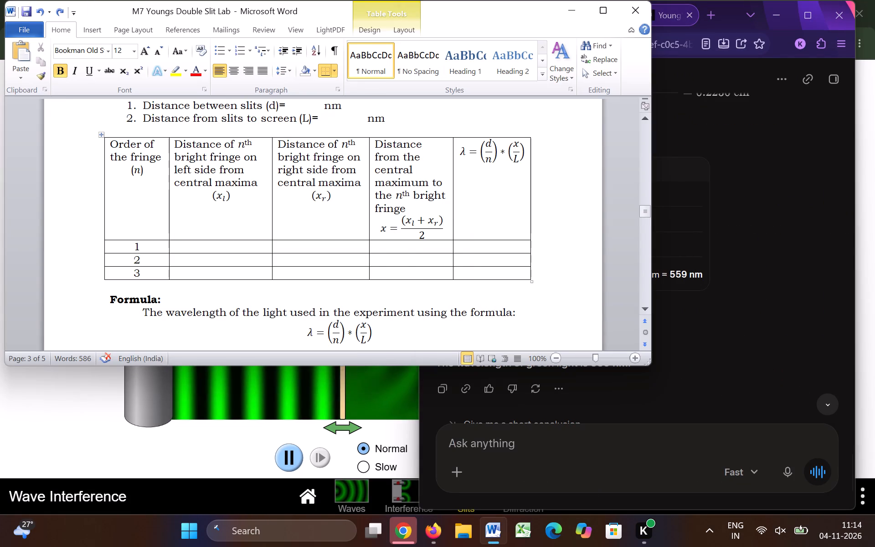
pyautogui.click(712, 181)
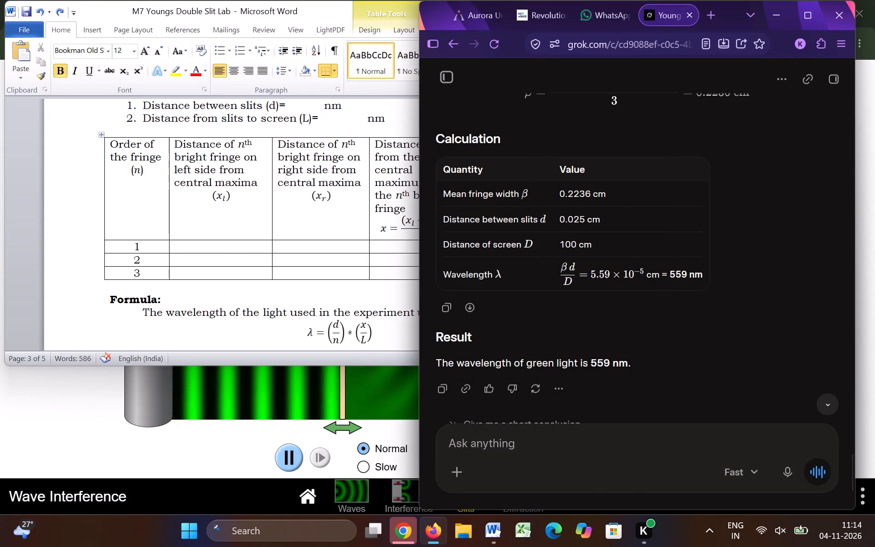
pyautogui.scroll(5, 581, 196)
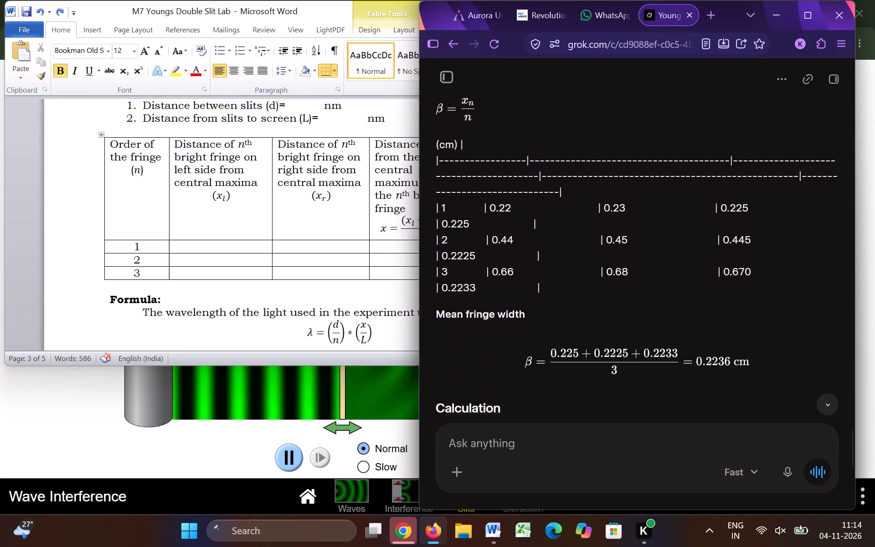
pyautogui.scroll(3, 581, 196)
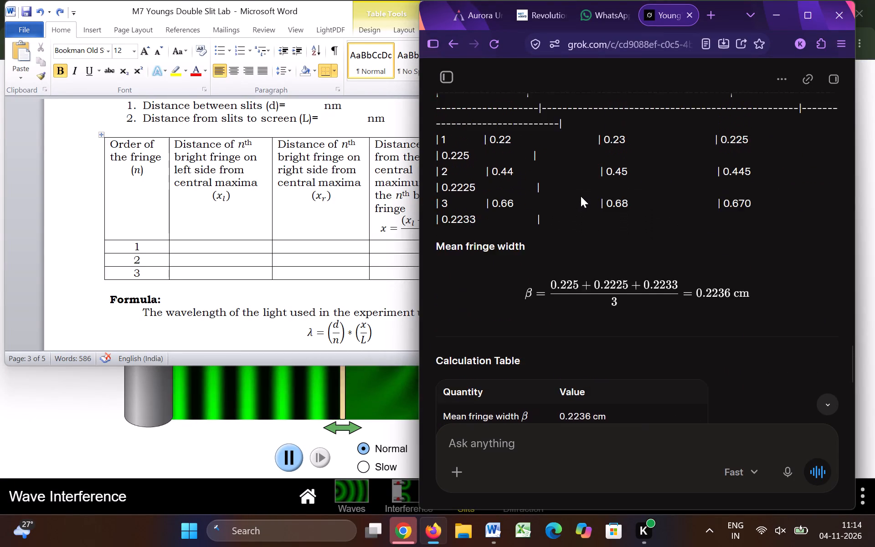
pyautogui.scroll(4, 581, 196)
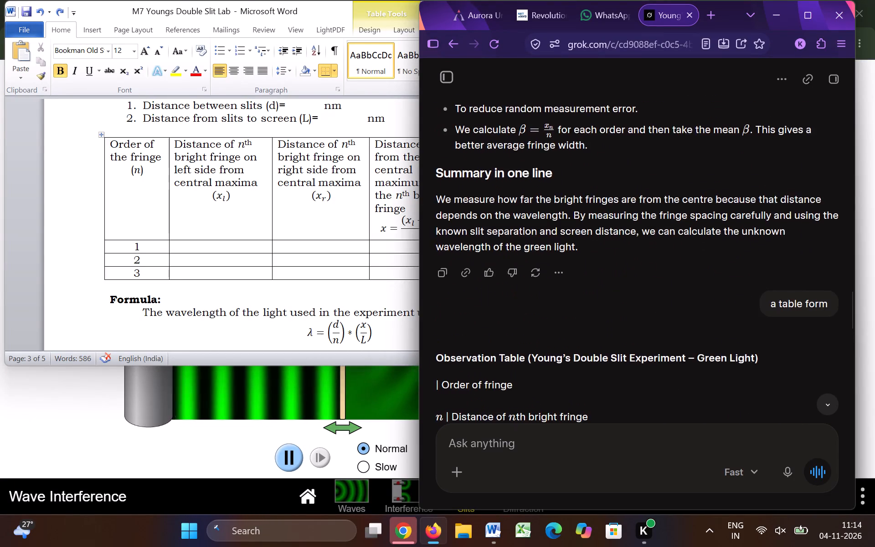
pyautogui.scroll(1, 581, 196)
pyautogui.scroll(-2, 581, 196)
pyautogui.scroll(1, 581, 196)
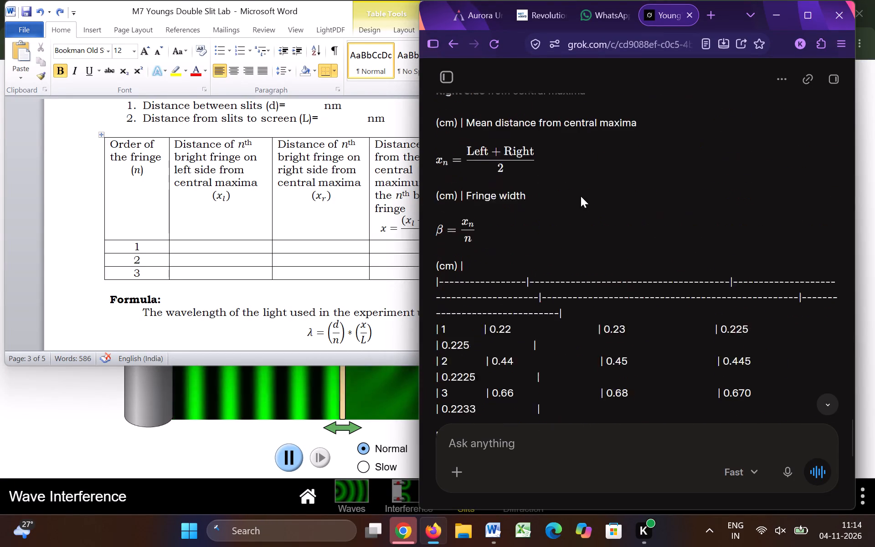
pyautogui.scroll(2, 581, 196)
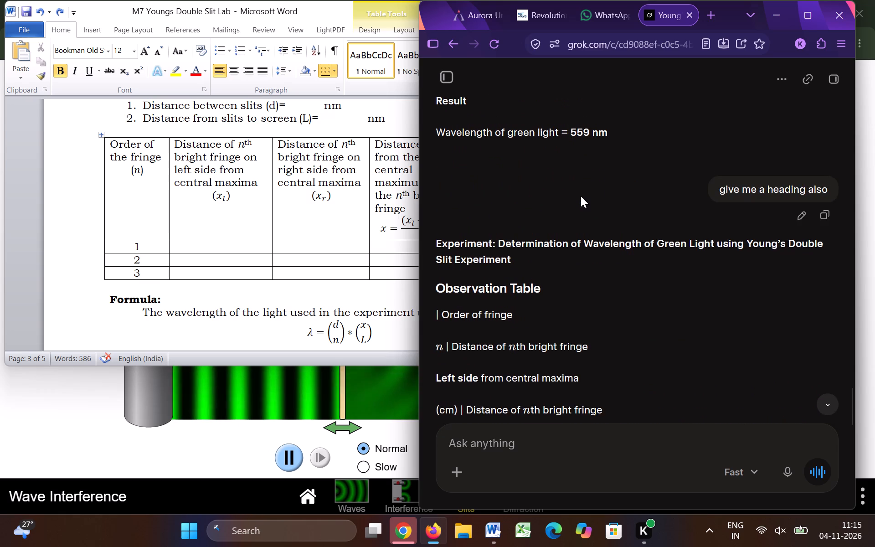
pyautogui.scroll(-2, 581, 196)
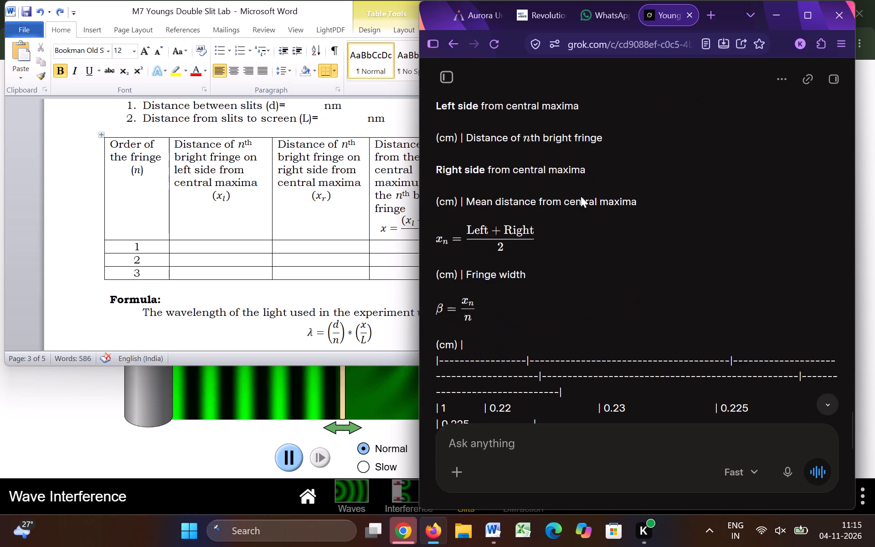
pyautogui.scroll(-2, 581, 196)
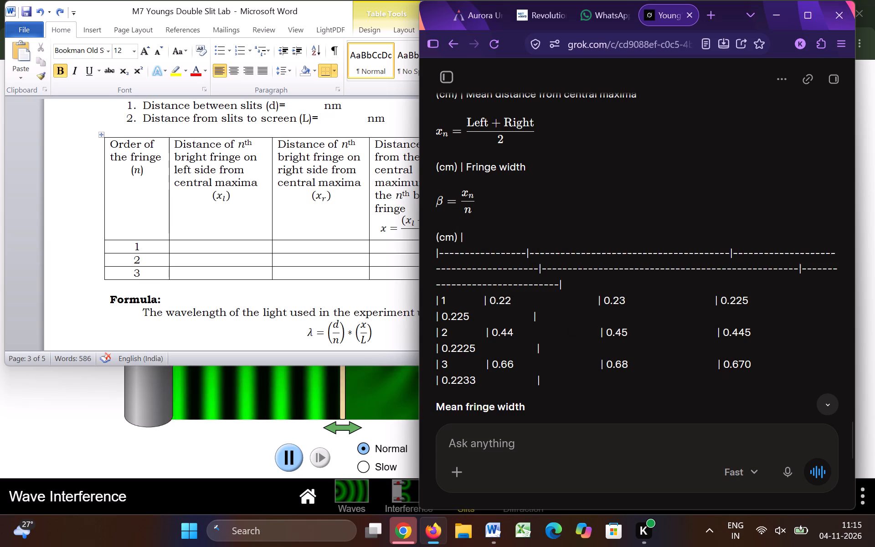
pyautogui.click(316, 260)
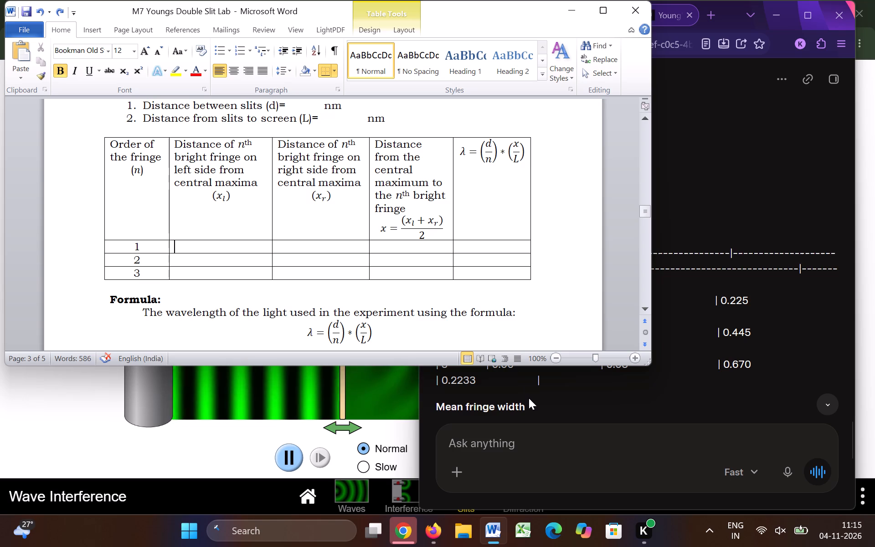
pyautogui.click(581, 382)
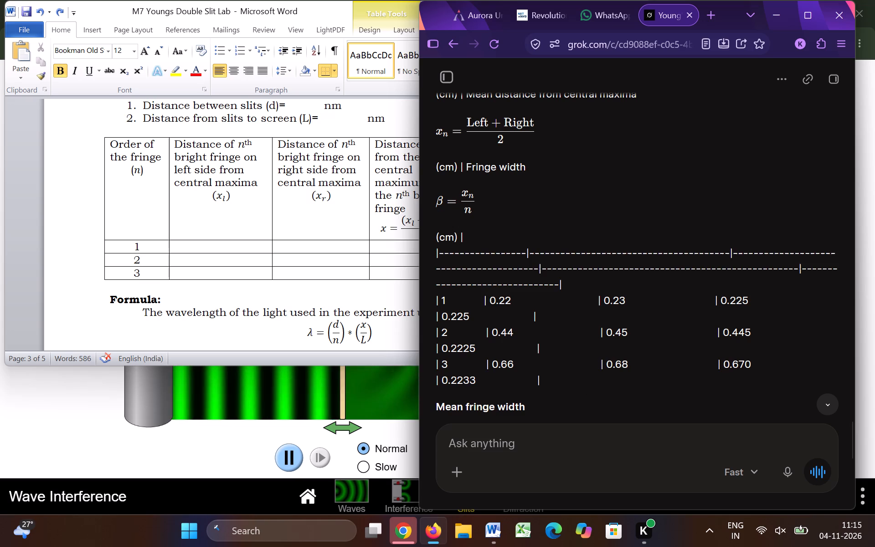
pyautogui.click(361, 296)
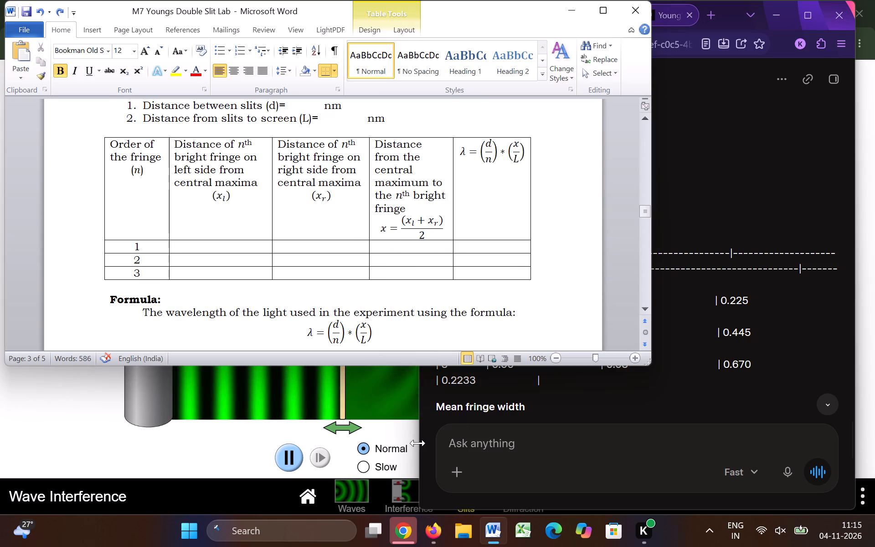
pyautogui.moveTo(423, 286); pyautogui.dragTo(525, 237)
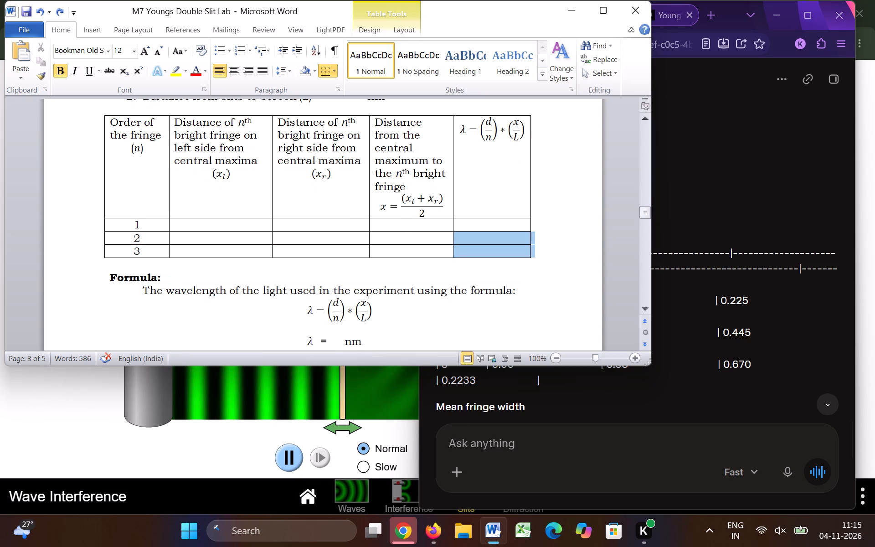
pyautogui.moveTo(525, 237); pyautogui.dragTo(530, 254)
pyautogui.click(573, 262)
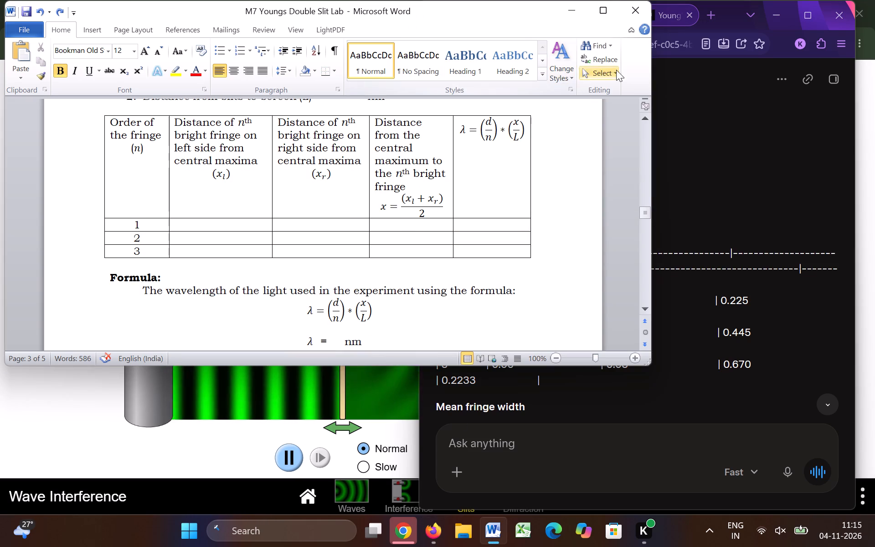
# Resize the lab document window to full height and narrow it to end beside the Grok chat, keeping Grok's observation values uncovered.
pyautogui.moveTo(527, 0); pyautogui.dragTo(550, 81)
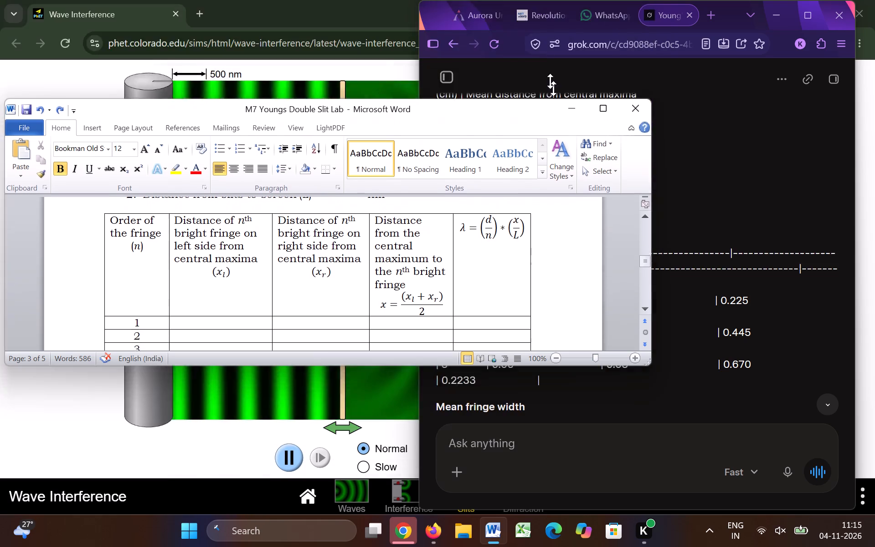
pyautogui.moveTo(550, 81); pyautogui.dragTo(497, 0)
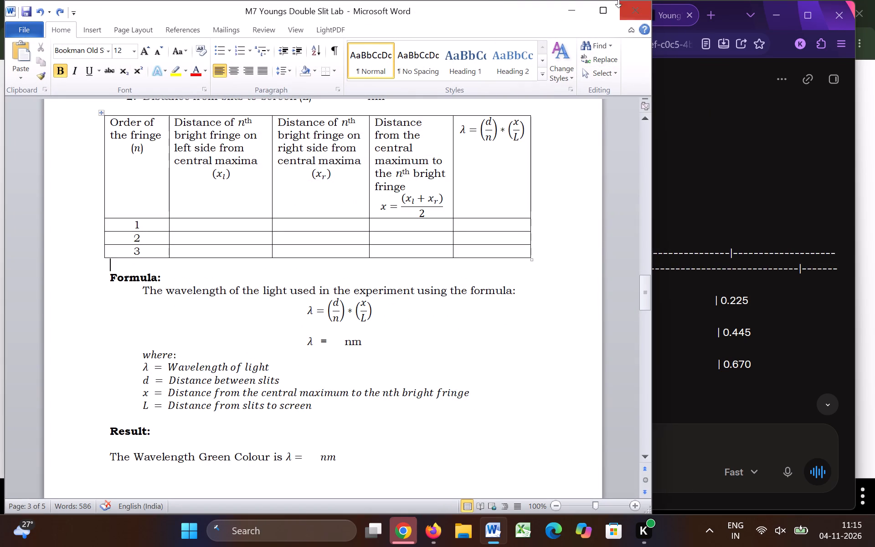
pyautogui.moveTo(516, 0); pyautogui.dragTo(518, 57)
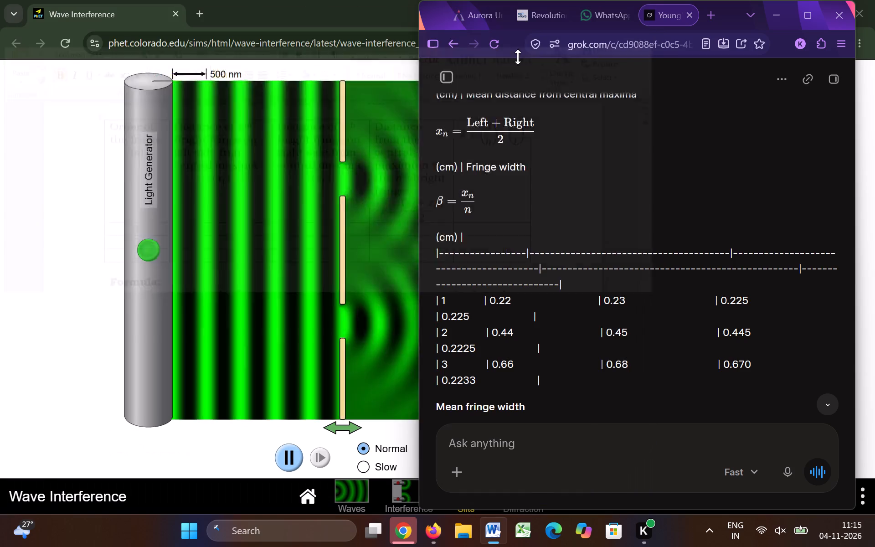
pyautogui.moveTo(518, 57); pyautogui.dragTo(524, 0)
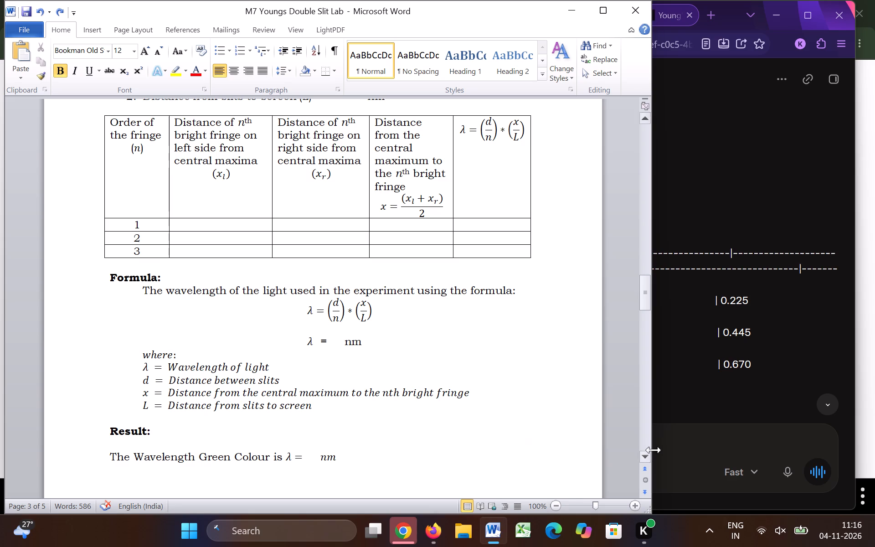
pyautogui.moveTo(653, 485); pyautogui.dragTo(475, 433)
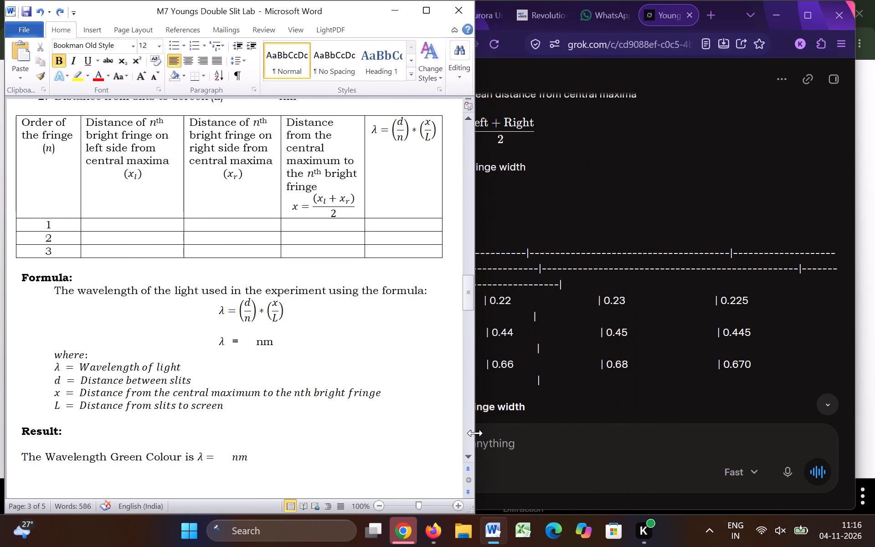
pyautogui.moveTo(475, 433); pyautogui.dragTo(425, 421)
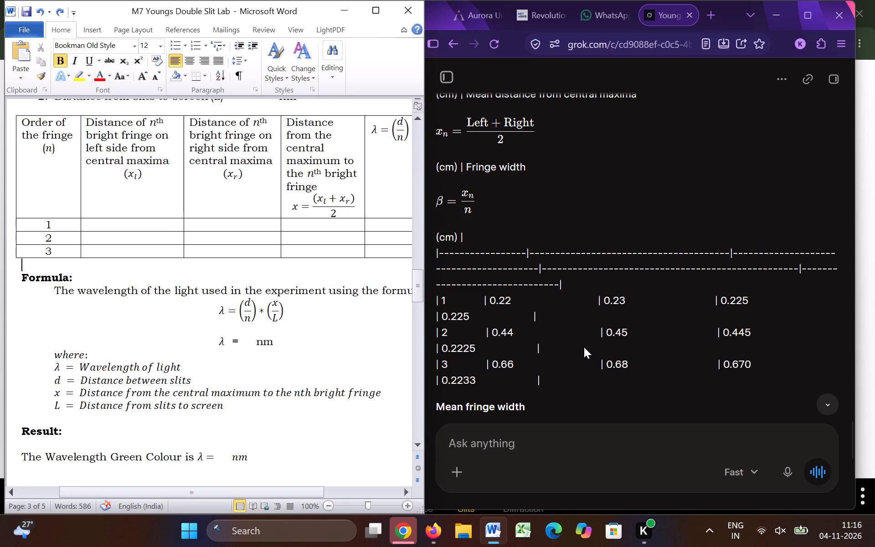
pyautogui.moveTo(584, 347); pyautogui.dragTo(622, 341)
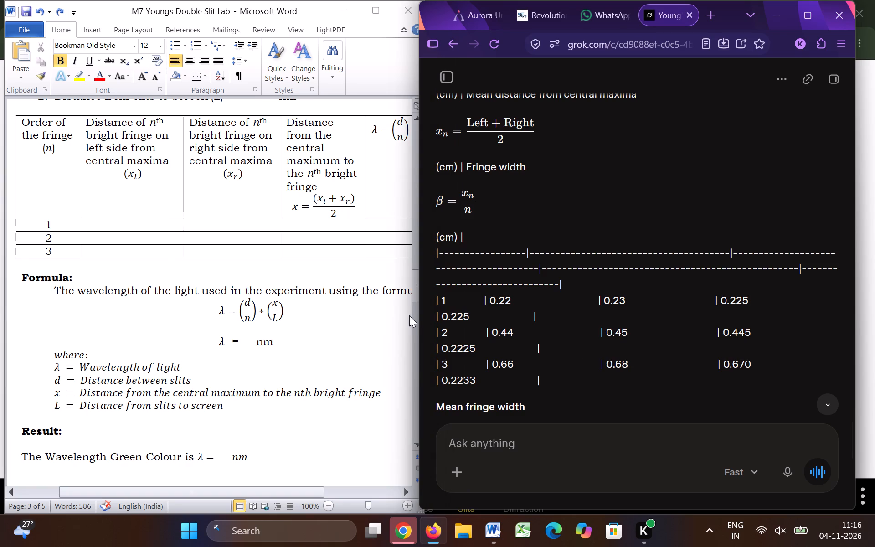
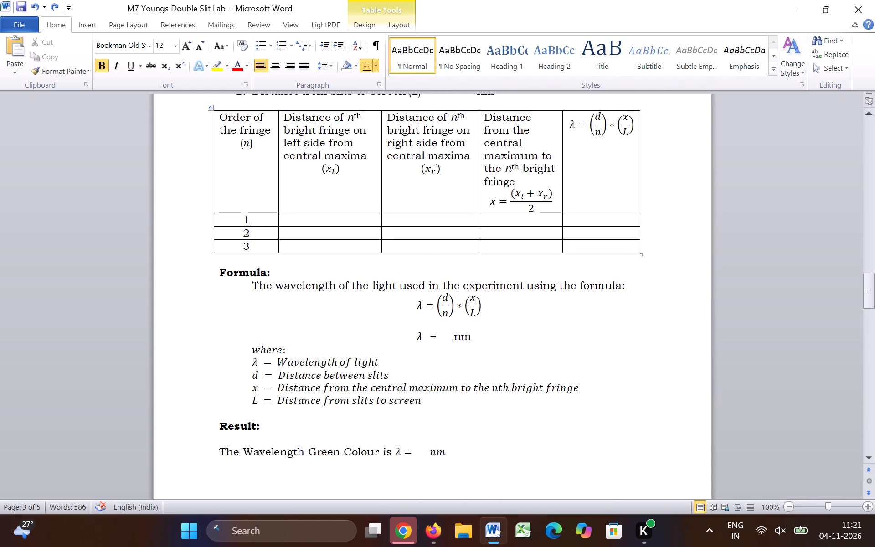
pyautogui.click(334, 220)
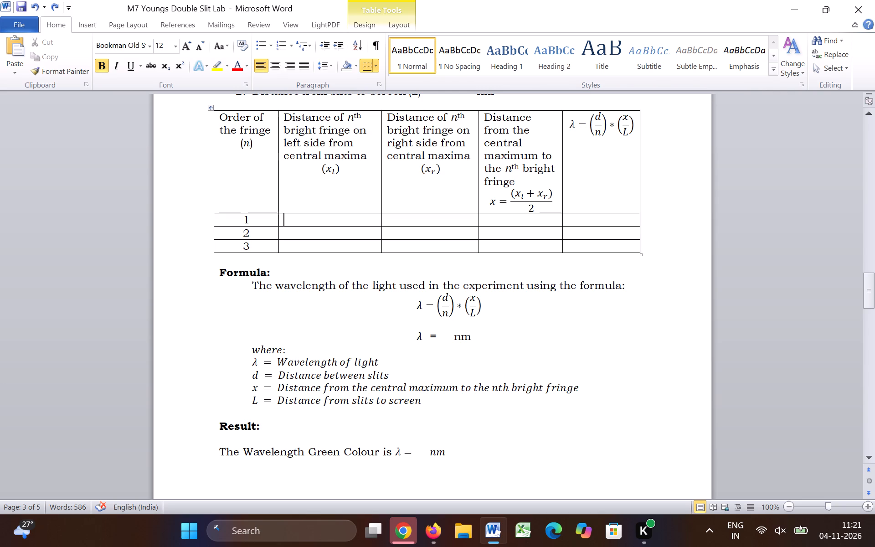
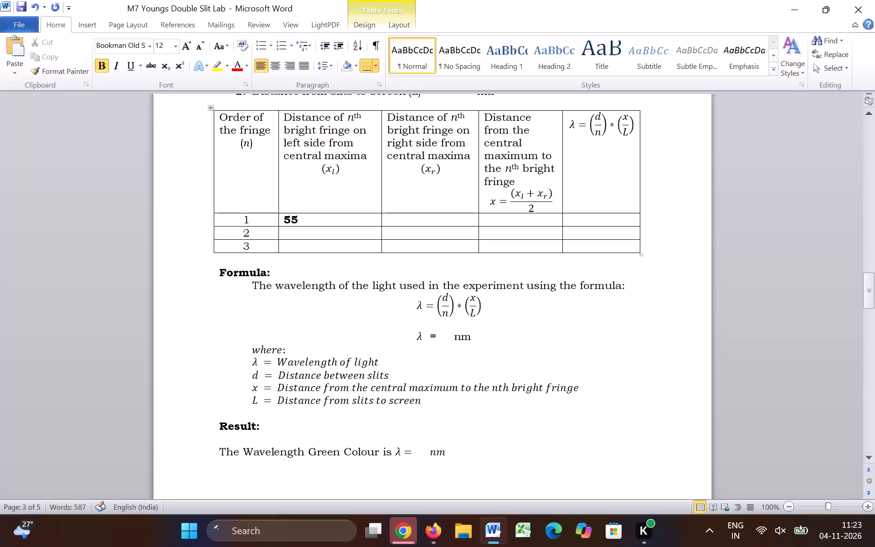
# Replace the left-side distance for fringe order 1 in the observation table with 547.7.
pyautogui.press('BackSpace')
pyautogui.press('BackSpace')
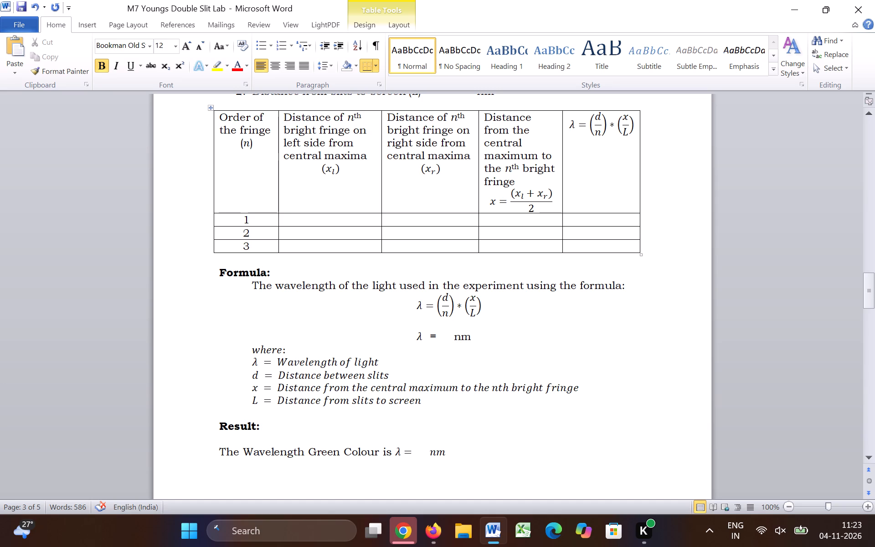
pyautogui.press('5')
pyautogui.write('47')
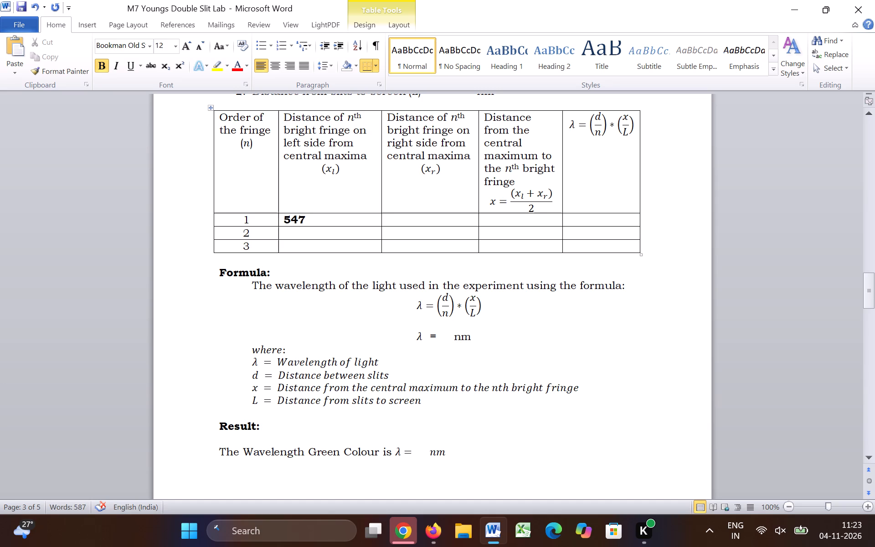
pyautogui.press('.')
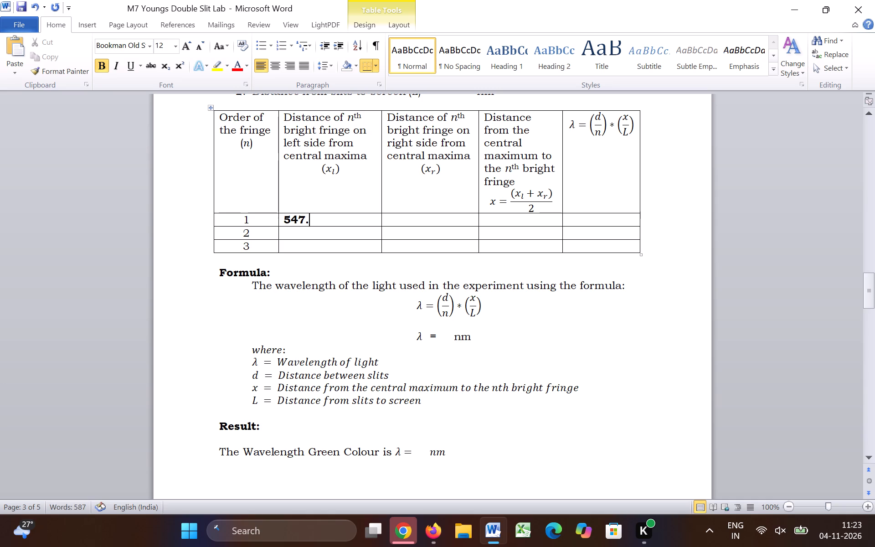
pyautogui.press('7')
# Enter 1765.2 as the left-side distance for fringe order 2 in the observation table.
pyautogui.click(309, 234)
pyautogui.write('164')
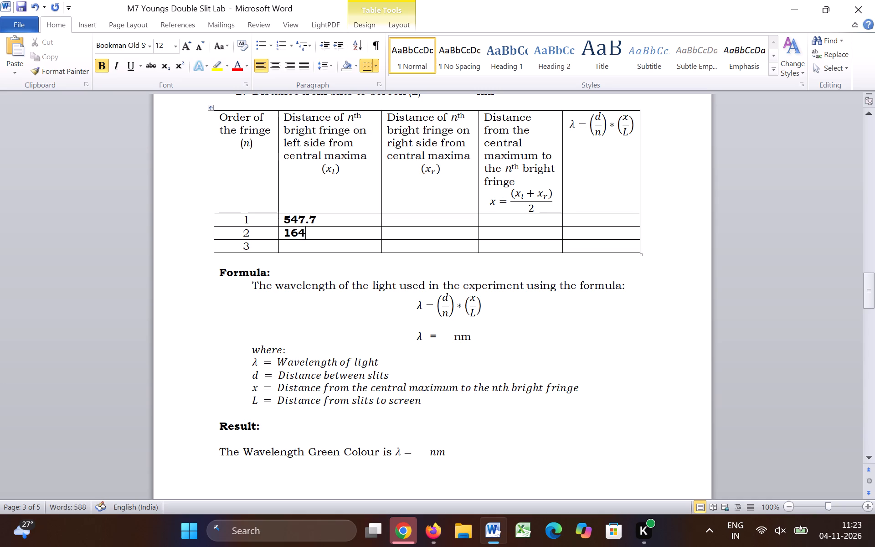
pyautogui.press('1')
pyautogui.press('.')
pyautogui.press('2')
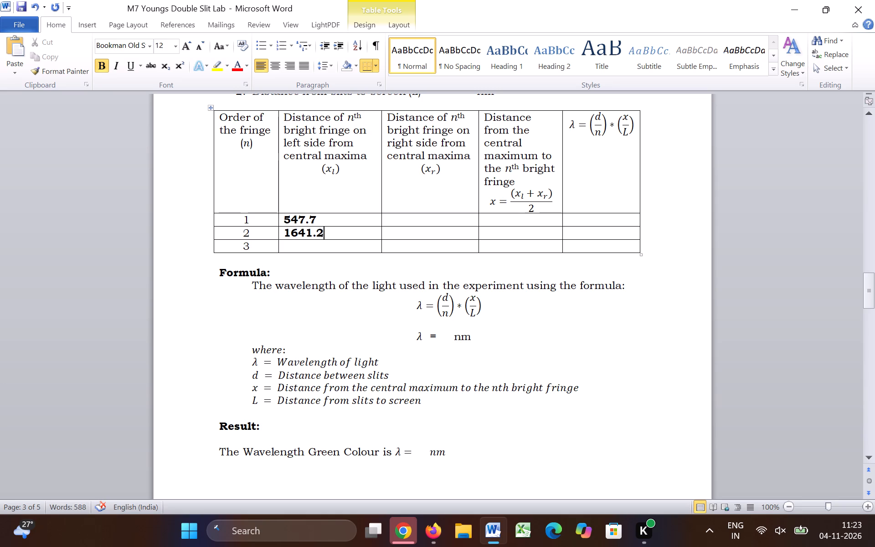
pyautogui.click(312, 232)
pyautogui.press('BackSpace')
pyautogui.press('BackSpace')
pyautogui.press('BackSpace')
pyautogui.write('765')
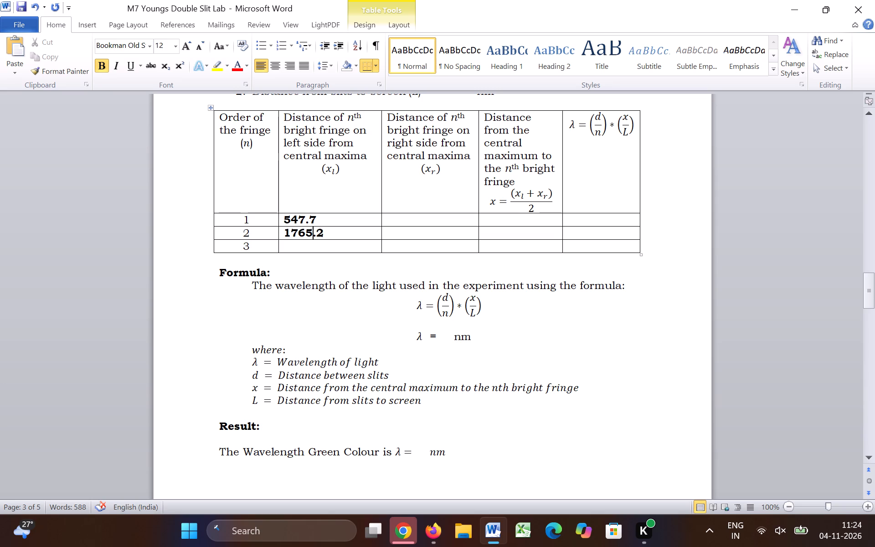
# Enter 1487.4 as the left-side distance for fringe order 3 in the observation table.
pyautogui.click(316, 246)
pyautogui.press('1')
pyautogui.press('4')
pyautogui.write('87')
pyautogui.press('.')
pyautogui.press('4')
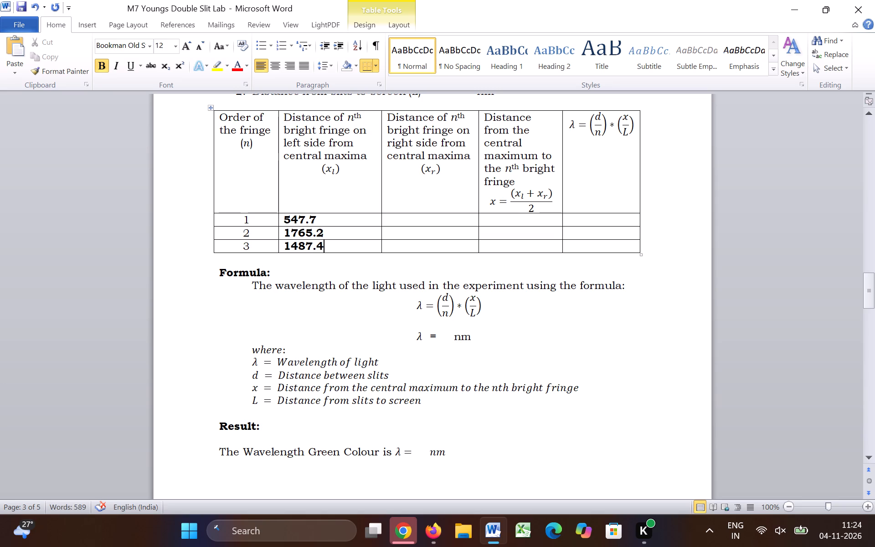
# Start the right-side distance for fringe order 1 with the digits 50.
pyautogui.click(396, 219)
pyautogui.press('5')
pyautogui.press('0')
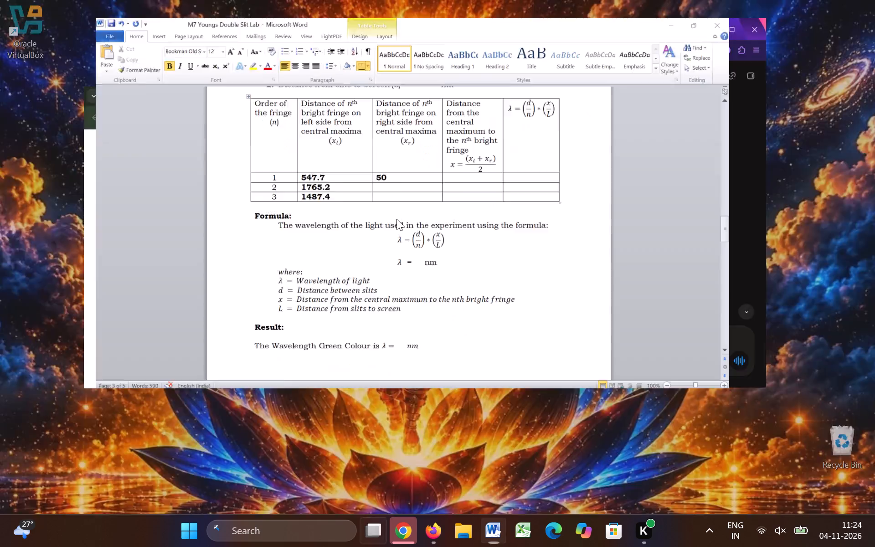
# Switch to the Wave Interference simulation in Chrome and look through its Waves, Interference and Slits screens, keeping the barrier on Two Slits.
pyautogui.click(389, 266)
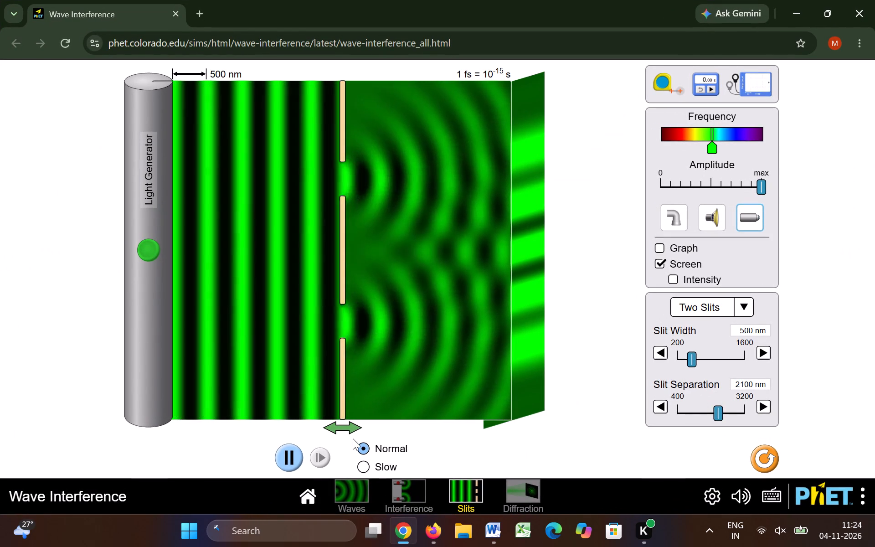
pyautogui.click(368, 497)
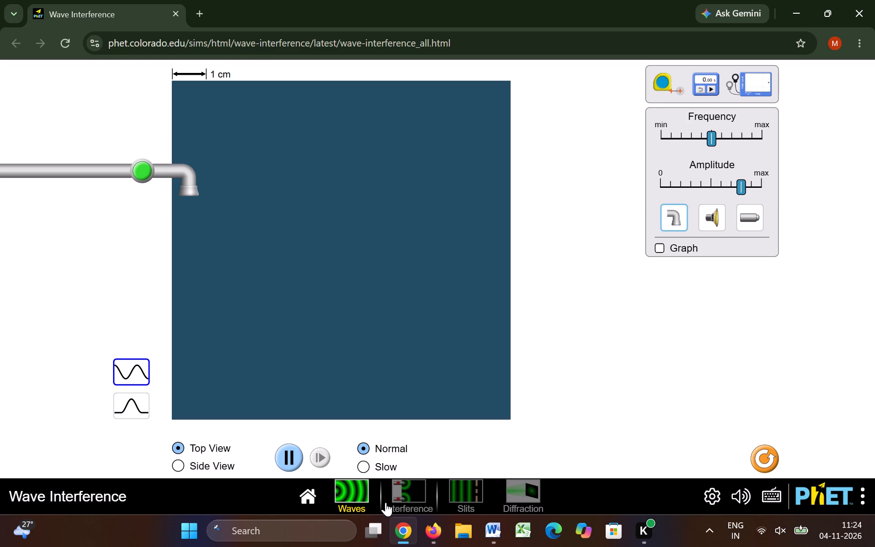
pyautogui.click(386, 502)
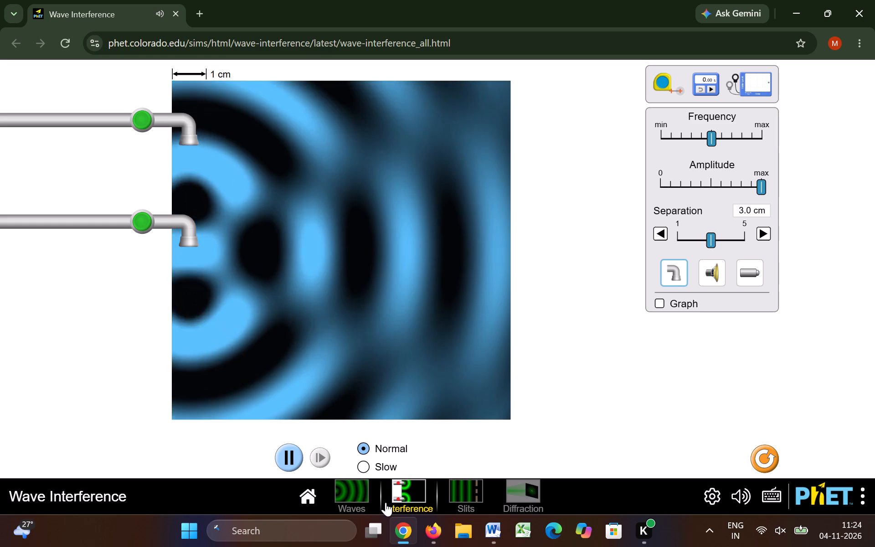
pyautogui.click(458, 495)
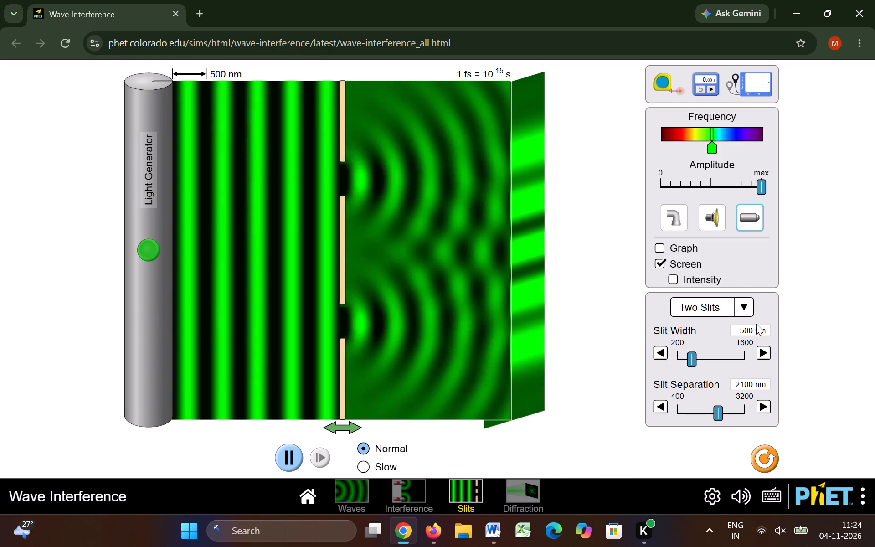
pyautogui.click(754, 328)
pyautogui.click(749, 315)
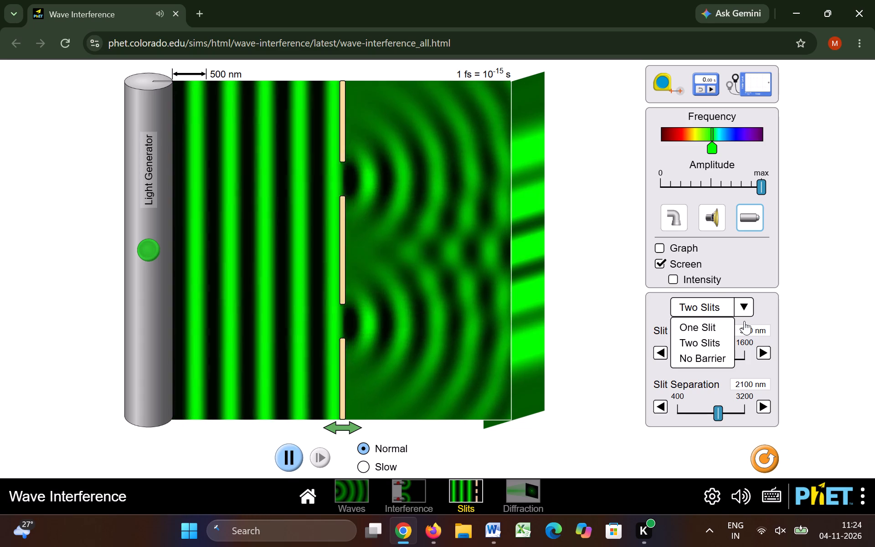
pyautogui.click(706, 347)
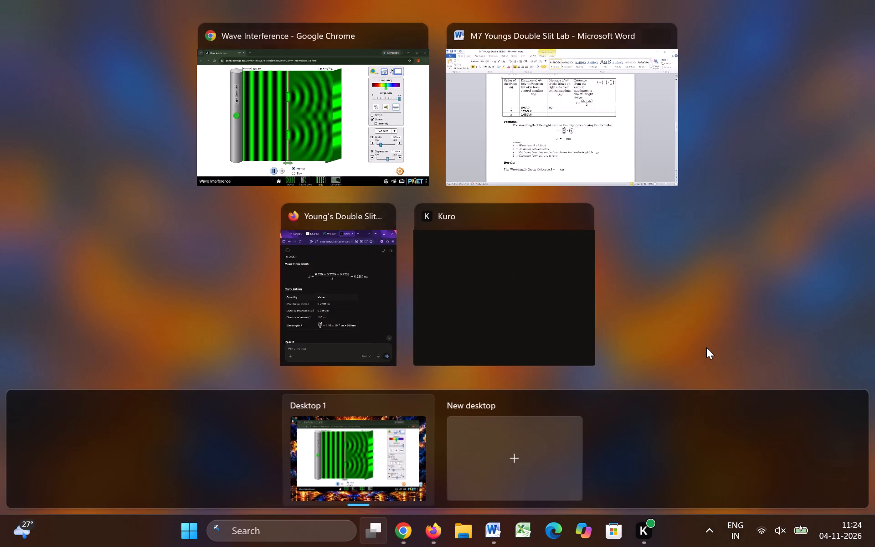
# Return to the lab document in Word and complete the right-side distance for fringe order 1 as 501.8.
pyautogui.click(618, 141)
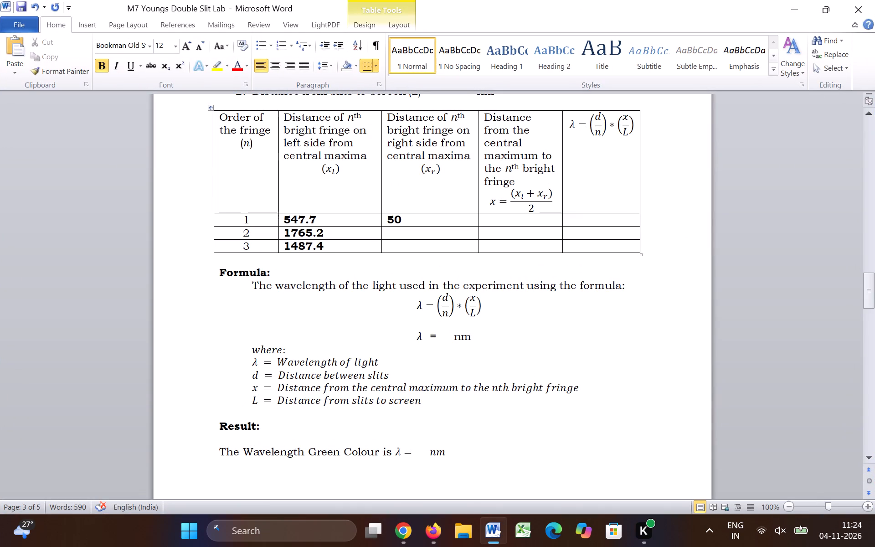
pyautogui.press('1')
pyautogui.press('.')
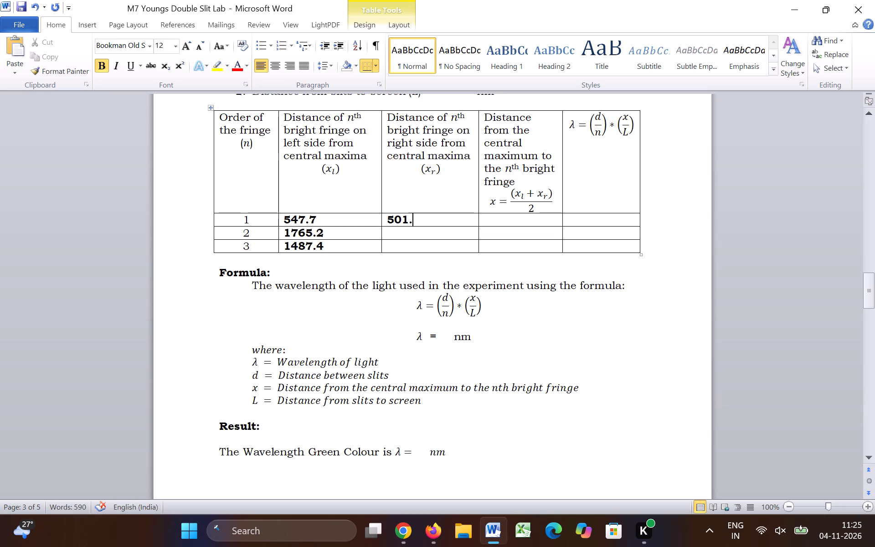
pyautogui.press('8')
# Enter 1376.6 as the right-side distance for fringe order 2 in the observation table.
pyautogui.click(444, 233)
pyautogui.press('1')
pyautogui.press('5')
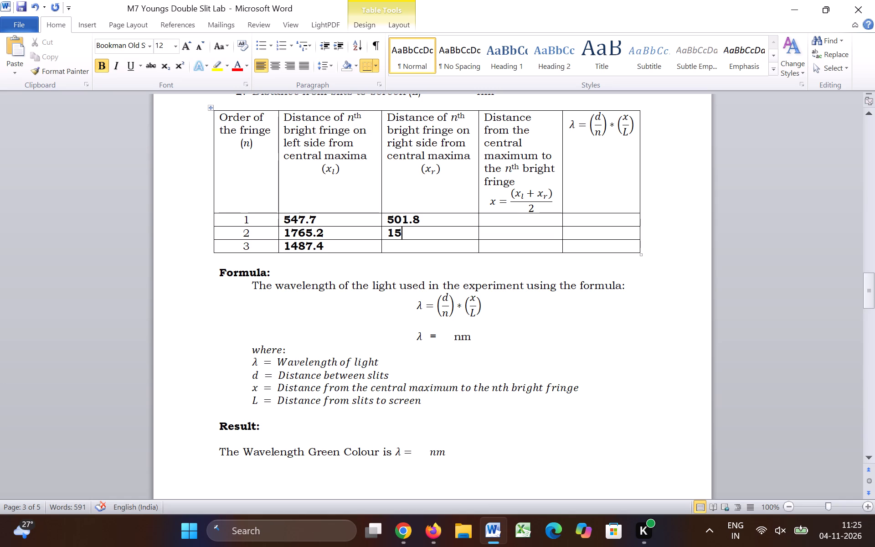
pyautogui.write('30')
pyautogui.press('BackSpace')
pyautogui.press('BackSpace')
pyautogui.press('BackSpace')
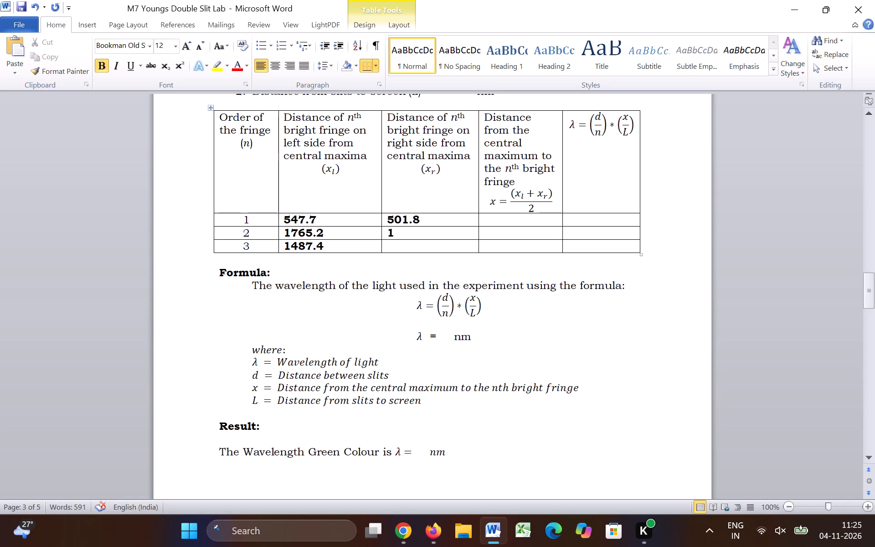
pyautogui.press('3')
pyautogui.write('76')
pyautogui.press('.')
pyautogui.press('6')
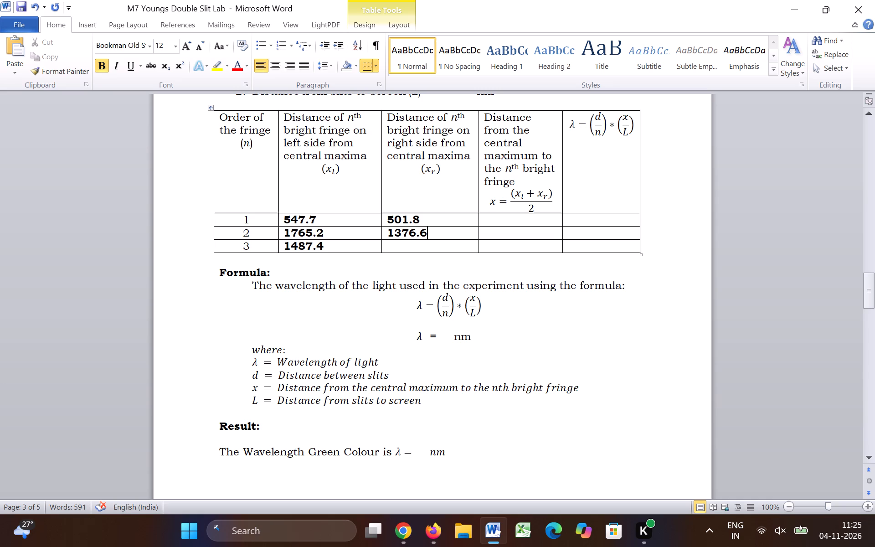
# Place the cursor in the right-side distance cell for fringe order 3.
pyautogui.click(431, 248)
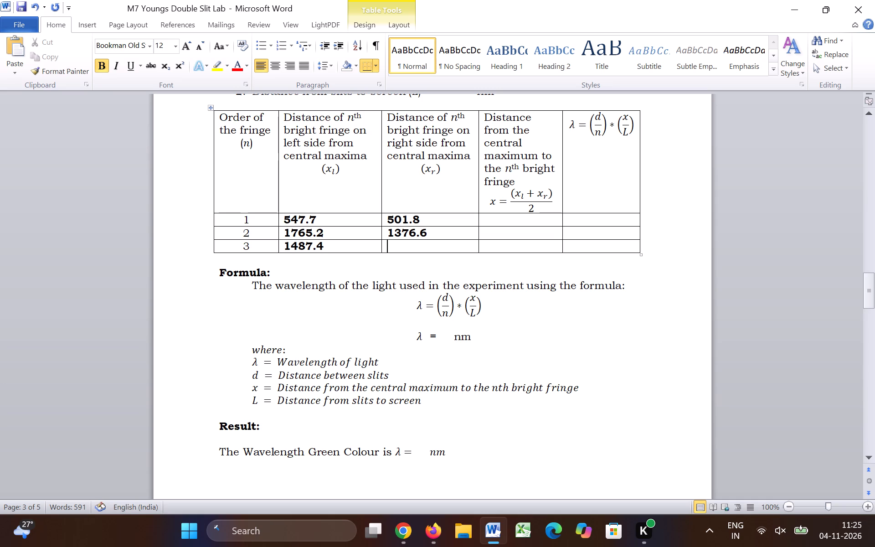
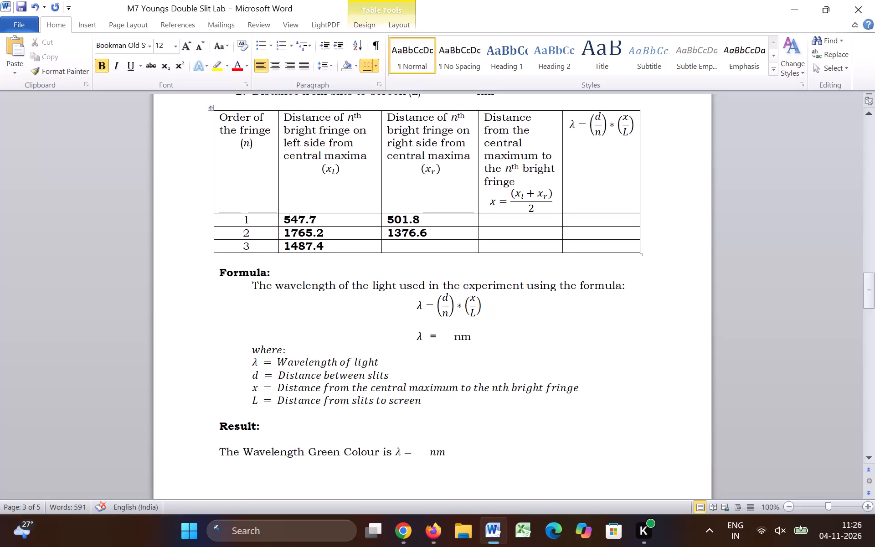
# Enter 1634.8 as the right-side distance for fringe order 3 in the observation table.
pyautogui.click(426, 246)
pyautogui.write('16')
pyautogui.write('34')
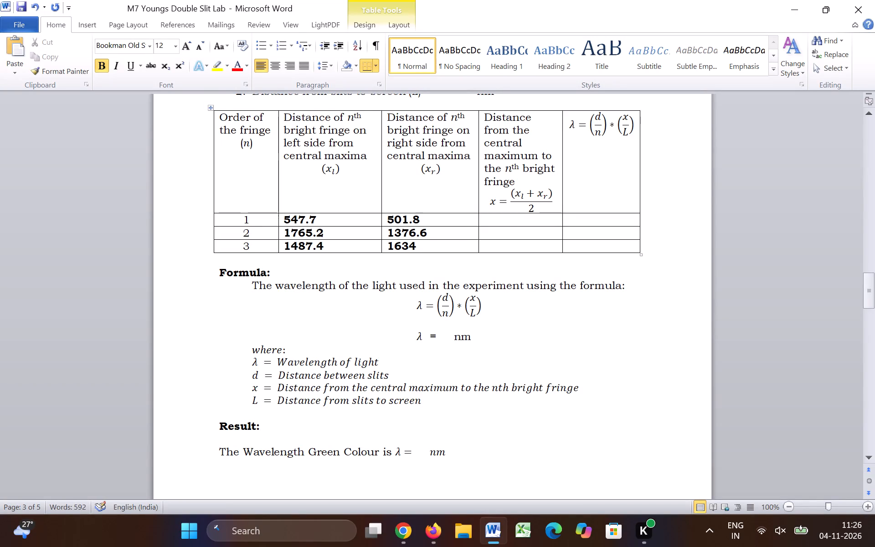
pyautogui.press('.')
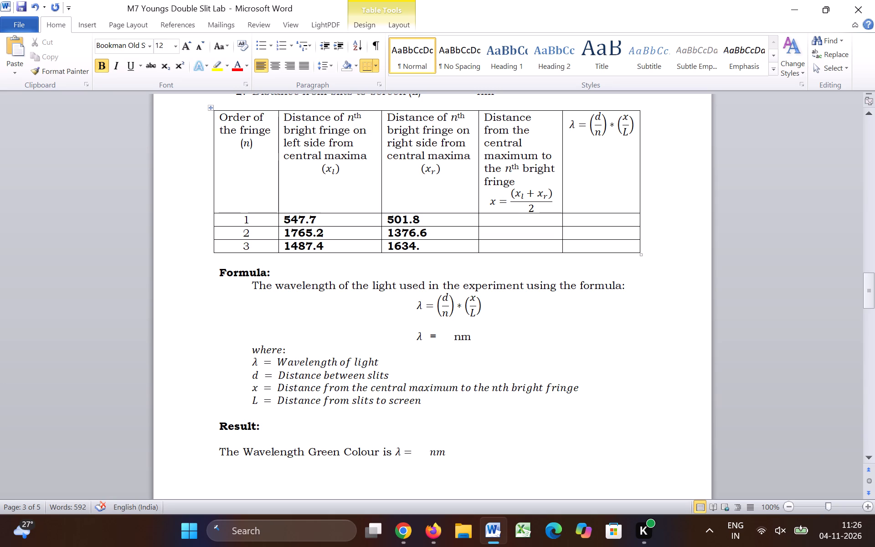
pyautogui.press('8')
# Switch to Calculator and compute the fringe order 1 average by adding 547.7 and 501.8 and dividing the sum by 2.
pyautogui.moveTo(426, 246); pyautogui.dragTo(502, 222)
pyautogui.click(502, 222)
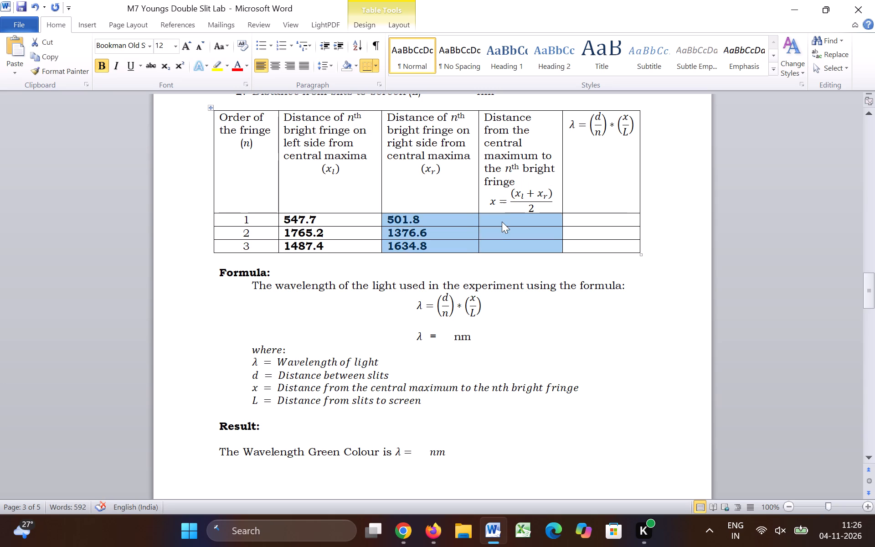
pyautogui.click(502, 222)
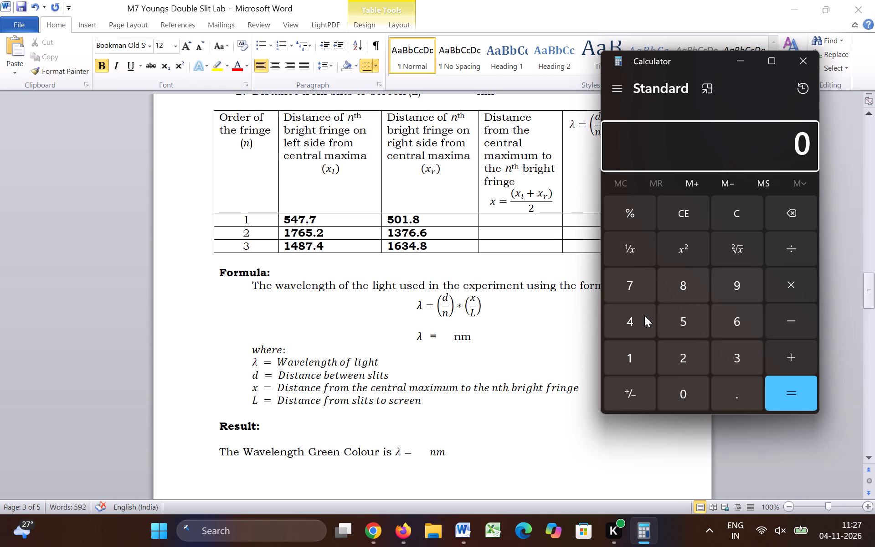
pyautogui.click(695, 321)
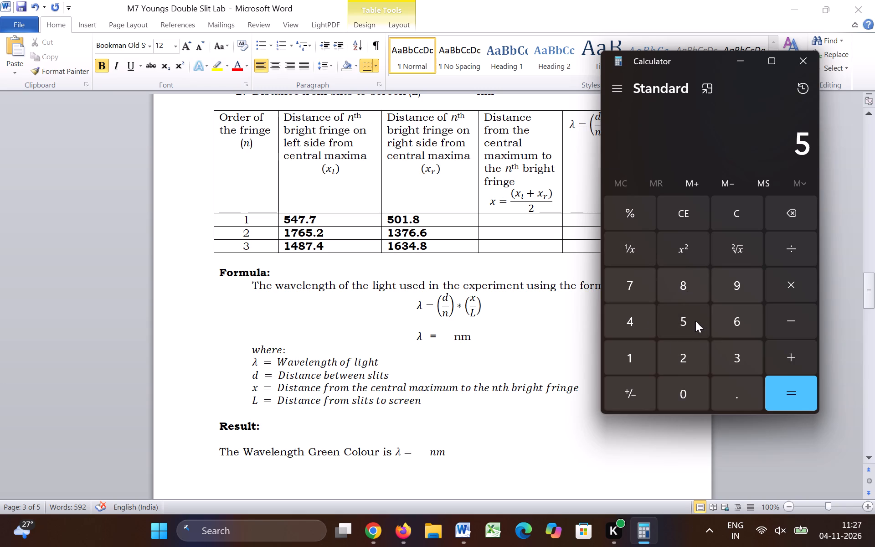
pyautogui.click(633, 316)
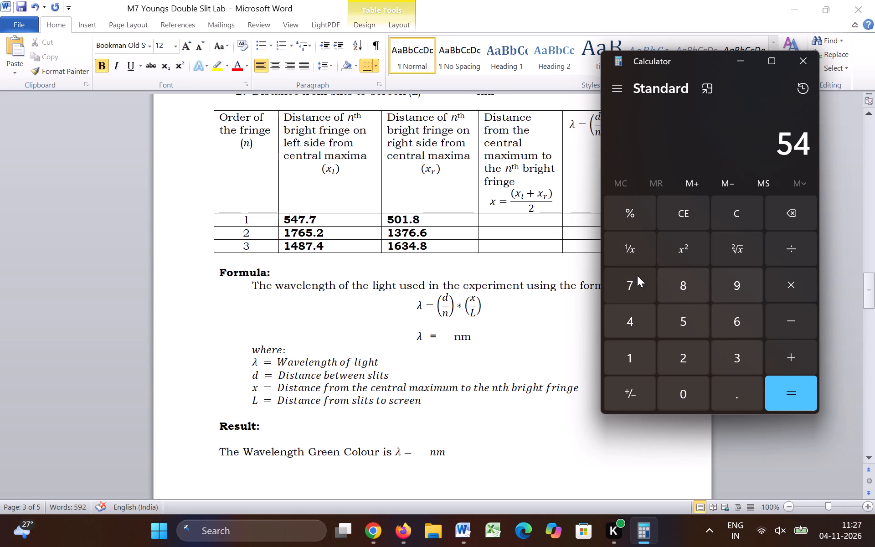
pyautogui.click(637, 275)
pyautogui.click(733, 386)
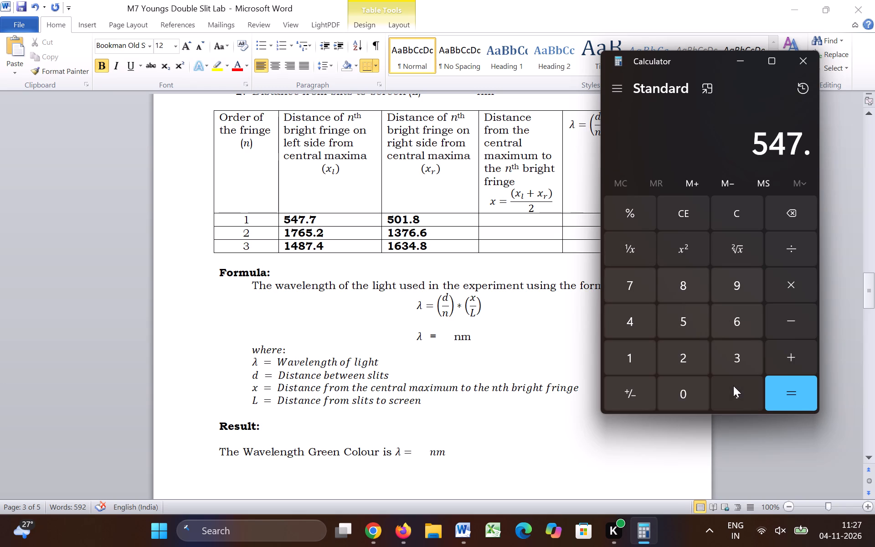
pyautogui.click(685, 326)
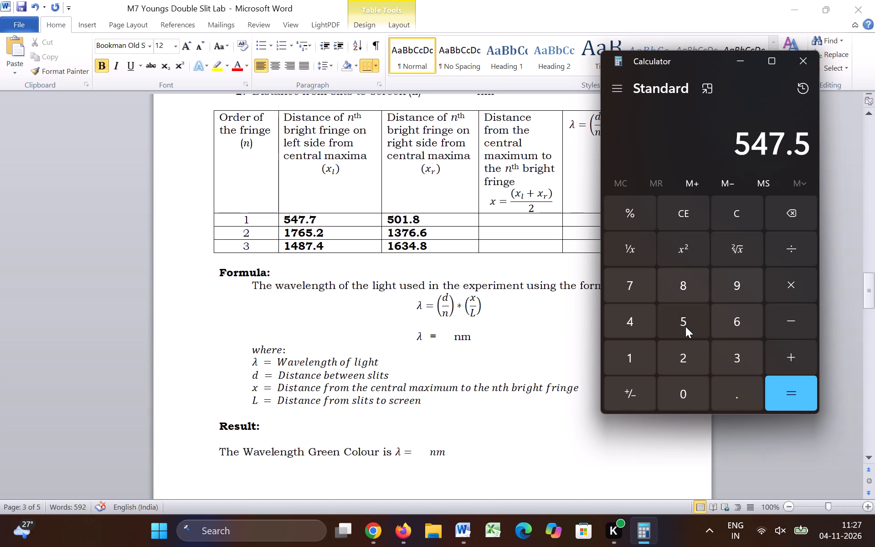
pyautogui.click(779, 208)
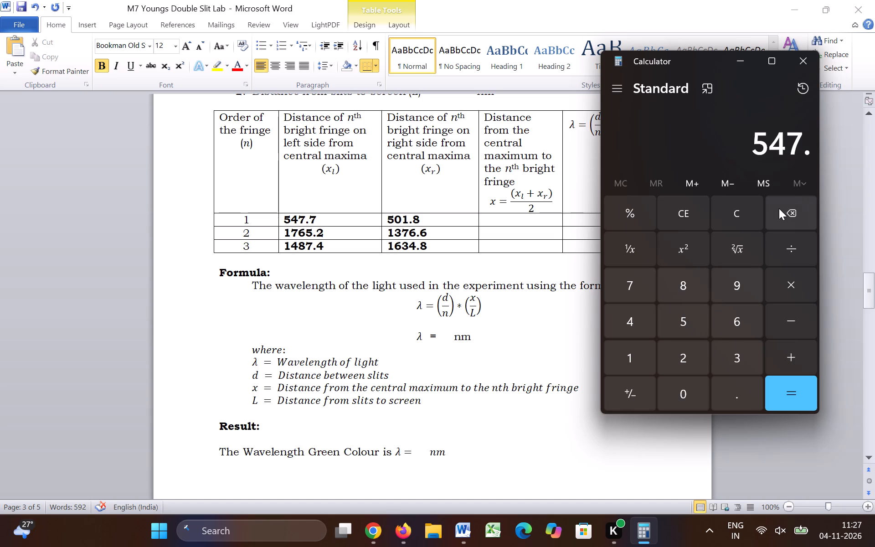
pyautogui.click(632, 281)
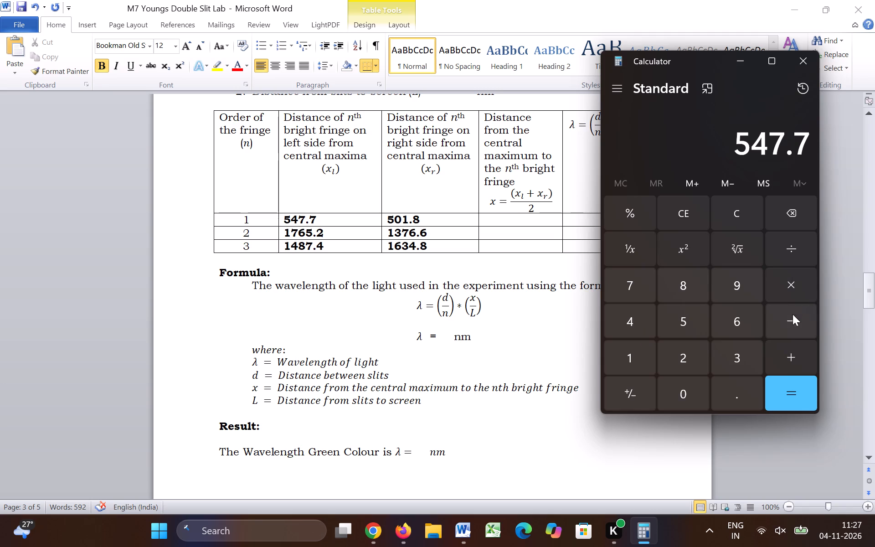
pyautogui.click(791, 346)
pyautogui.click(678, 319)
pyautogui.click(690, 384)
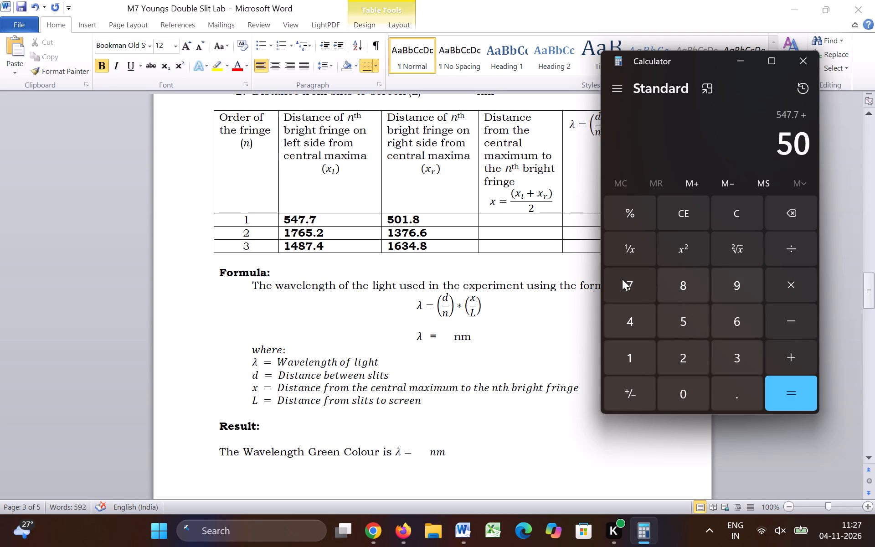
pyautogui.click(633, 358)
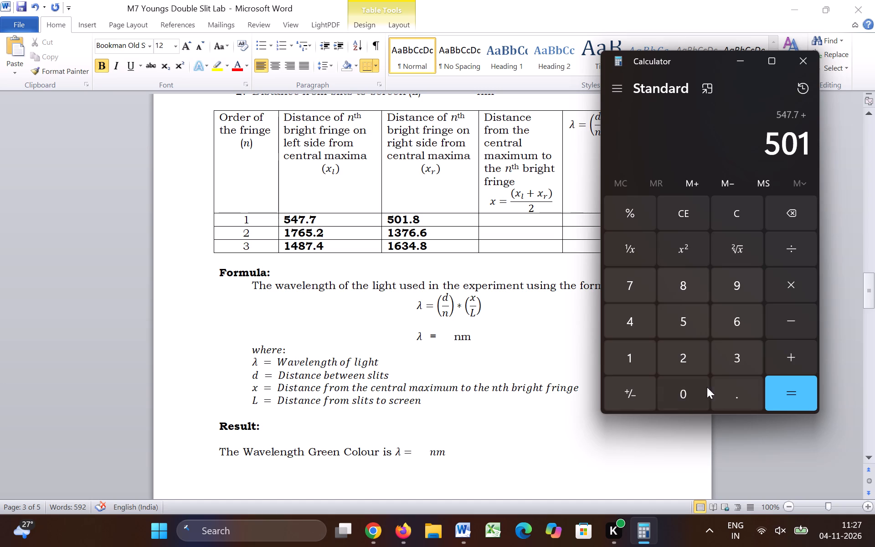
pyautogui.click(722, 397)
pyautogui.click(679, 285)
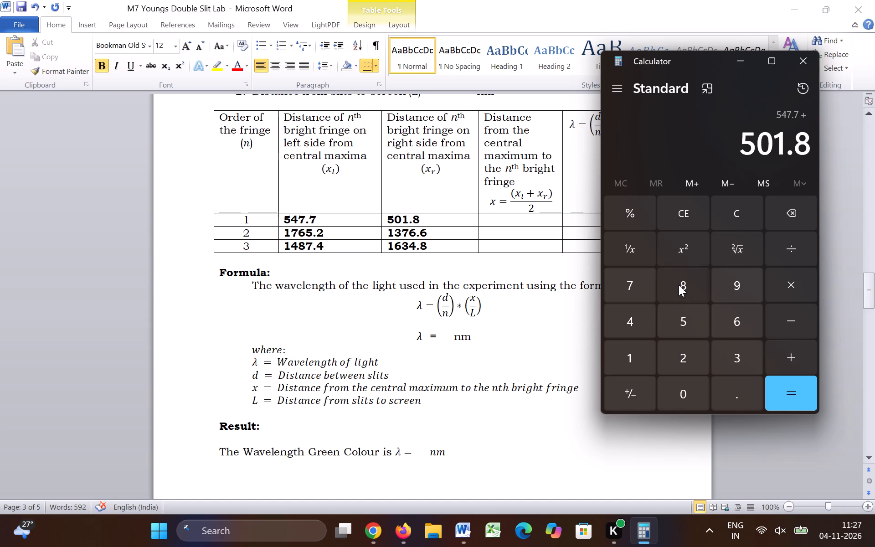
pyautogui.click(789, 256)
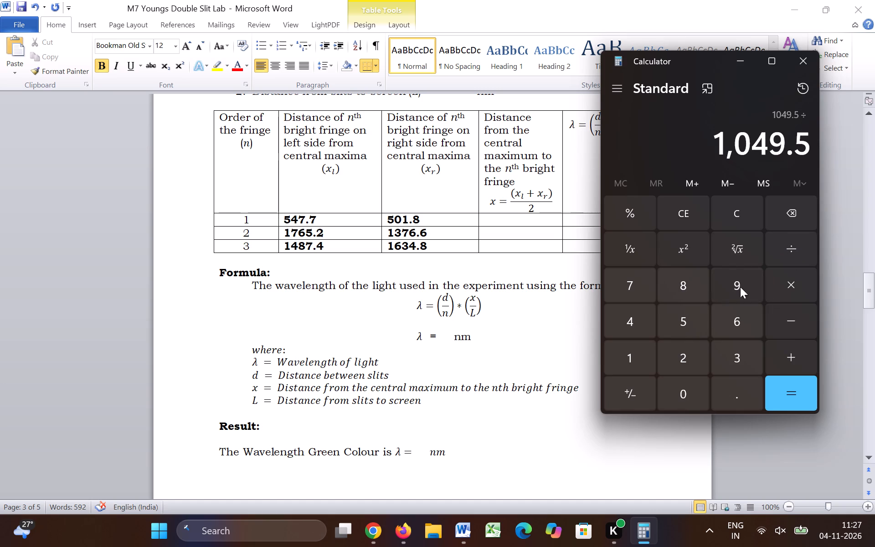
pyautogui.click(681, 353)
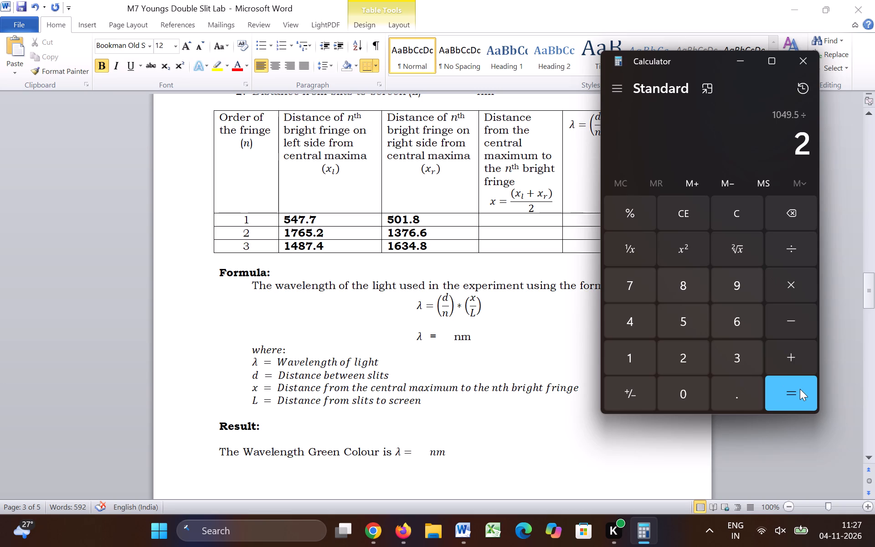
pyautogui.click(800, 389)
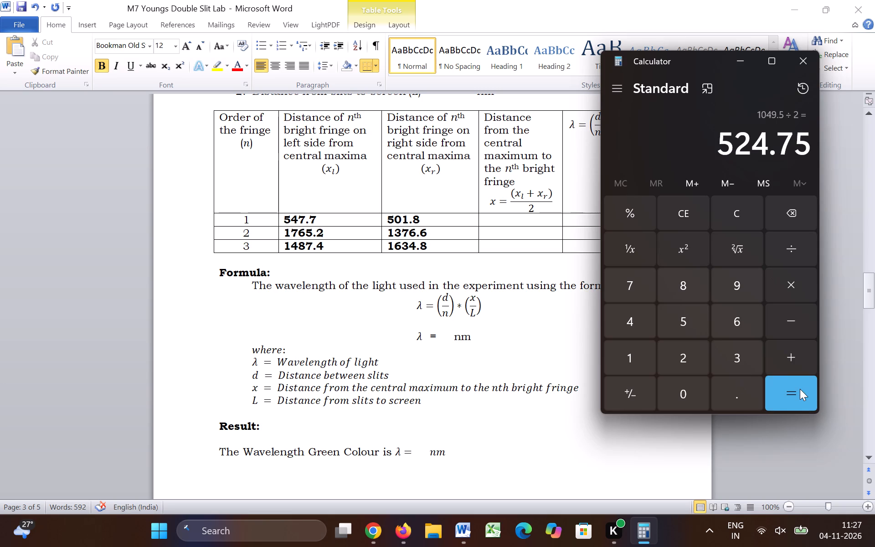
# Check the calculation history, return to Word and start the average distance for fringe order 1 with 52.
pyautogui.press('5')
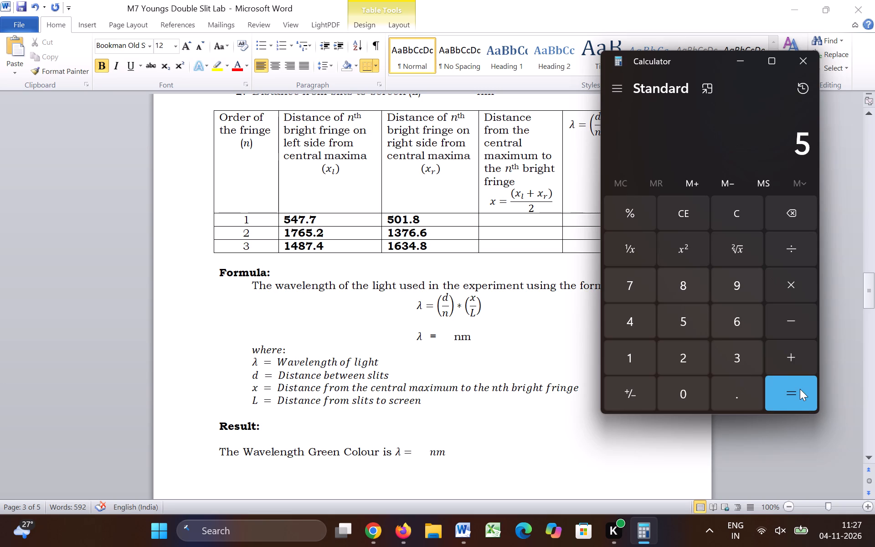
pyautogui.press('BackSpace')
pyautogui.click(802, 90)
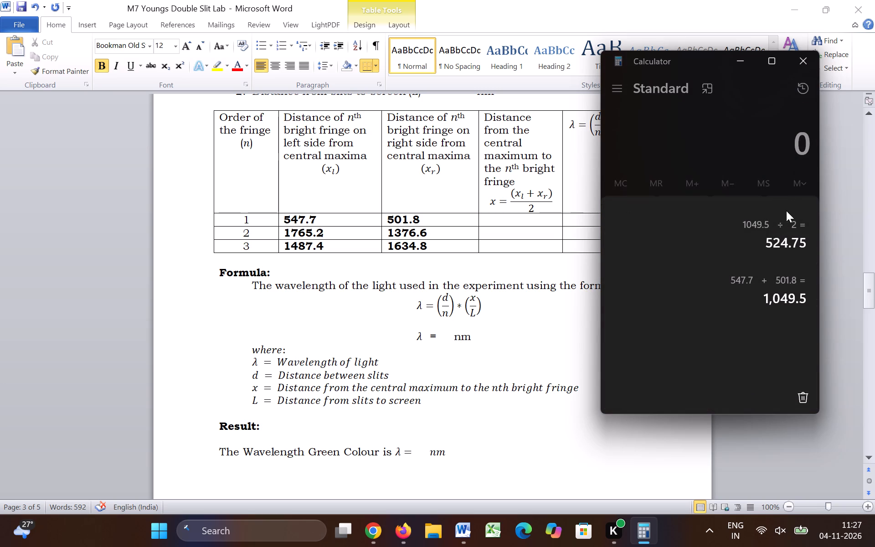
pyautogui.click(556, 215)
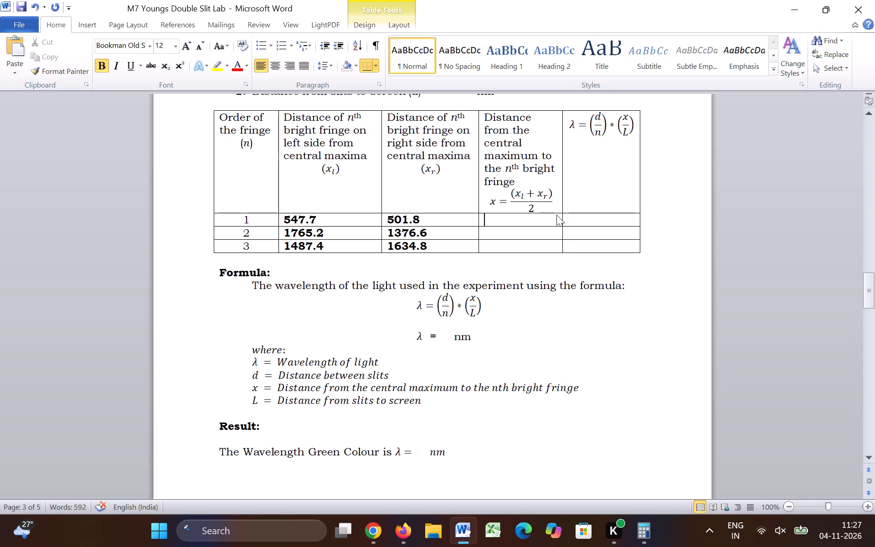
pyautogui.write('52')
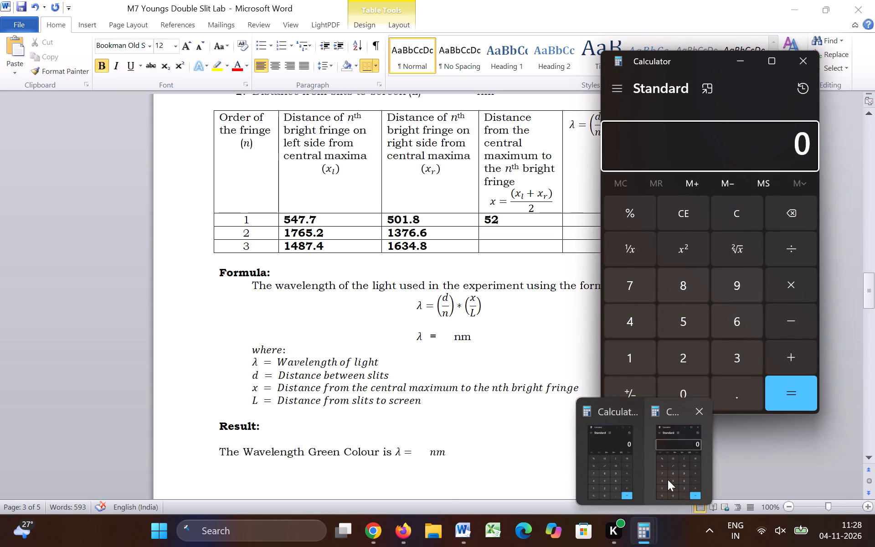
# Switch back to the Calculator window holding the fringe order 1 calculation and try to copy 524.75 from its history.
pyautogui.click(668, 480)
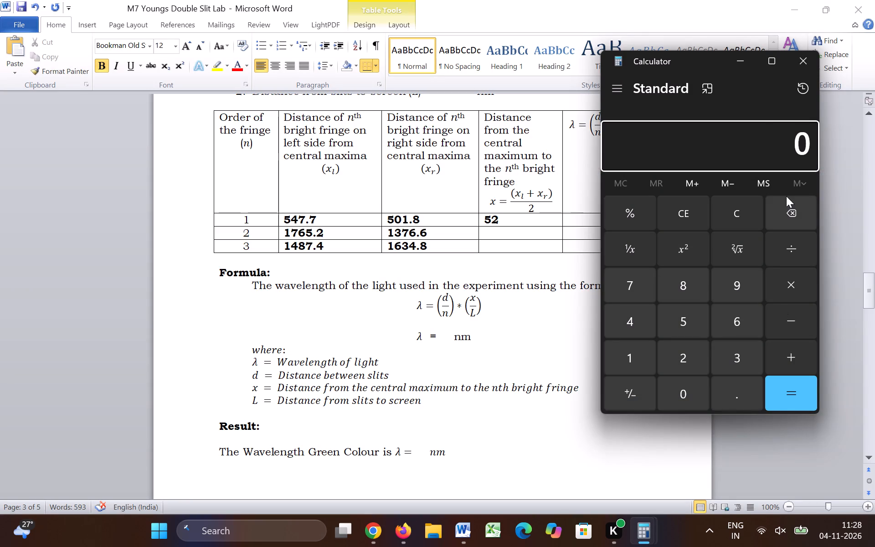
pyautogui.click(808, 77)
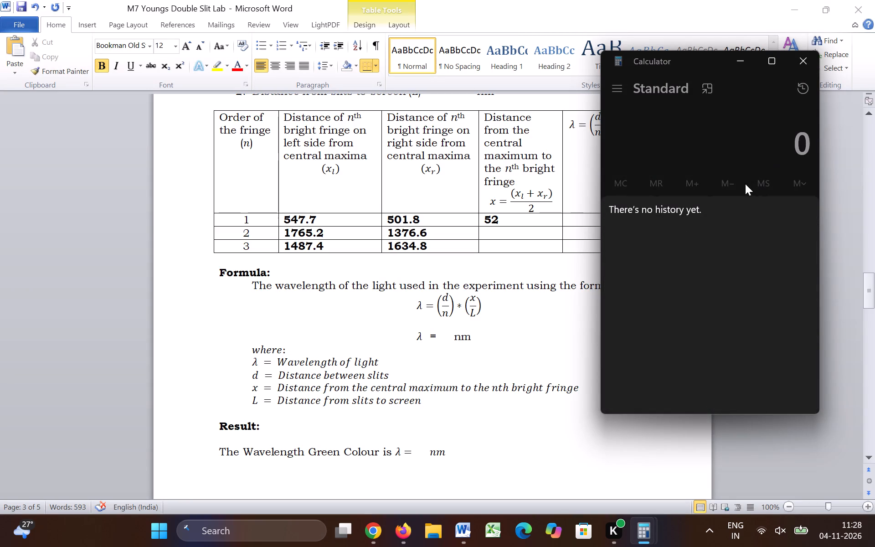
pyautogui.click(751, 163)
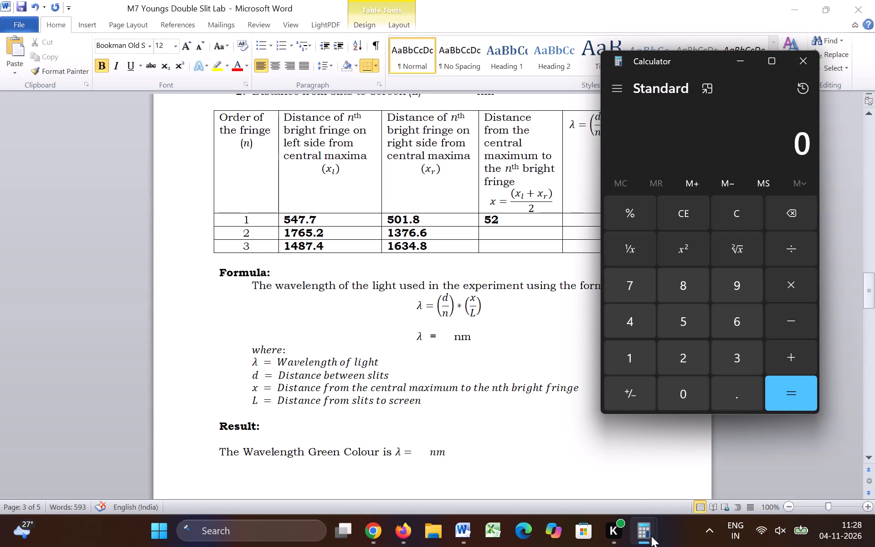
pyautogui.click(625, 485)
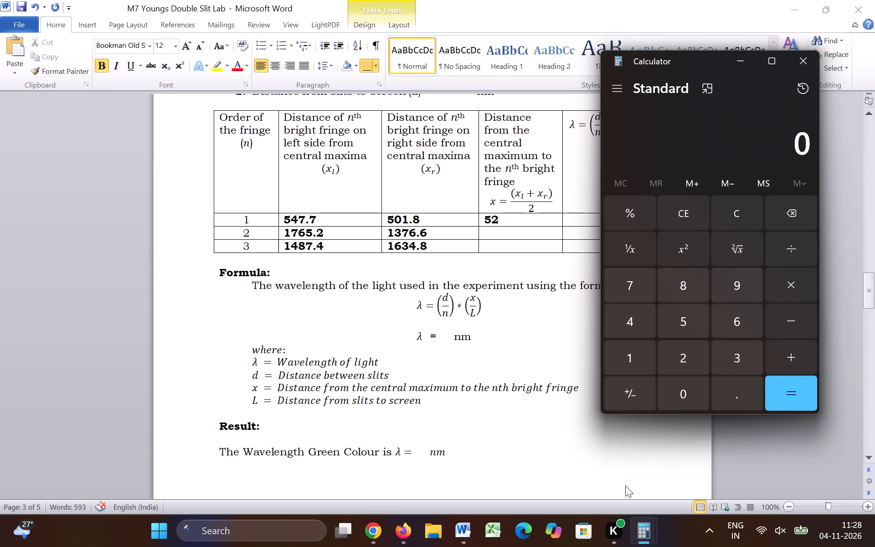
pyautogui.click(804, 88)
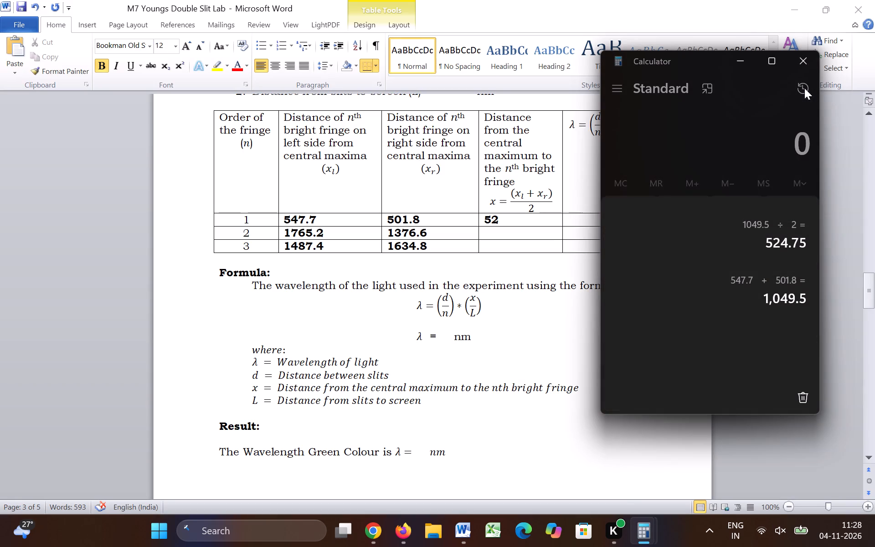
pyautogui.click(783, 242)
pyautogui.moveTo(804, 241); pyautogui.dragTo(756, 244)
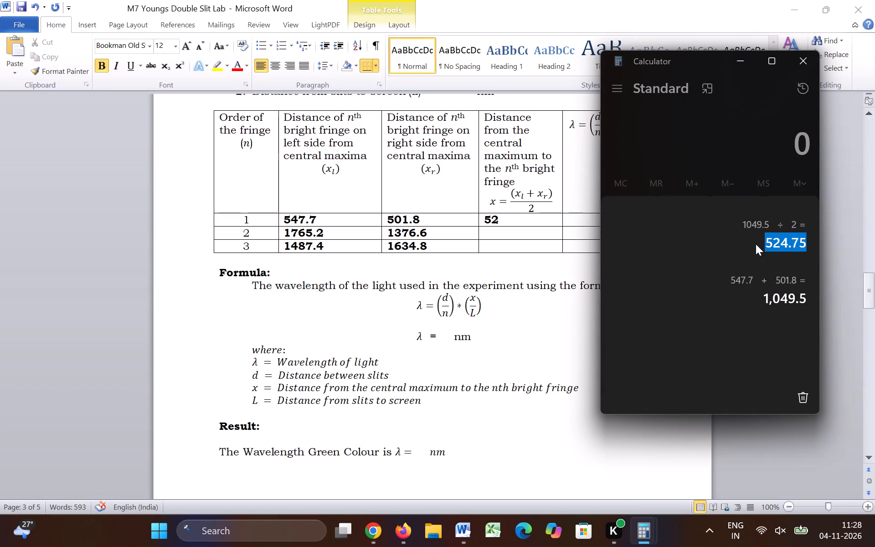
pyautogui.hotkey('ctrl', 'c')
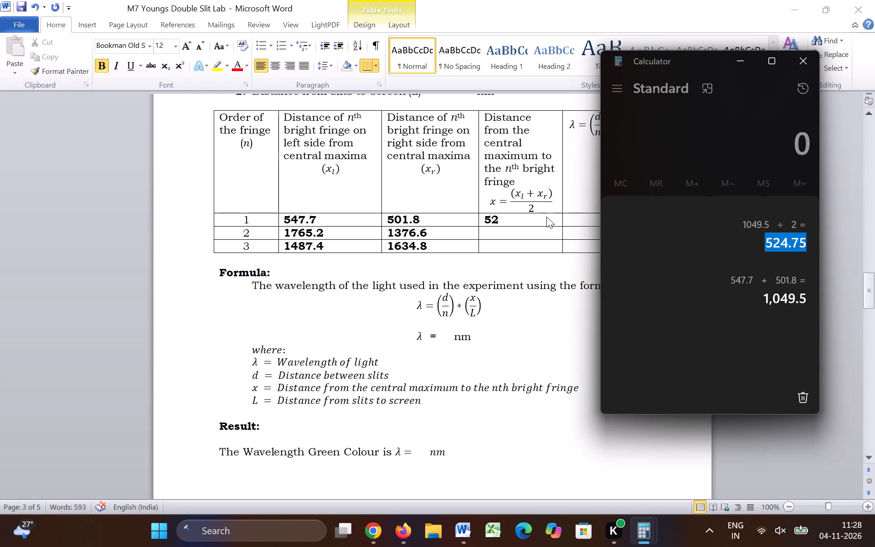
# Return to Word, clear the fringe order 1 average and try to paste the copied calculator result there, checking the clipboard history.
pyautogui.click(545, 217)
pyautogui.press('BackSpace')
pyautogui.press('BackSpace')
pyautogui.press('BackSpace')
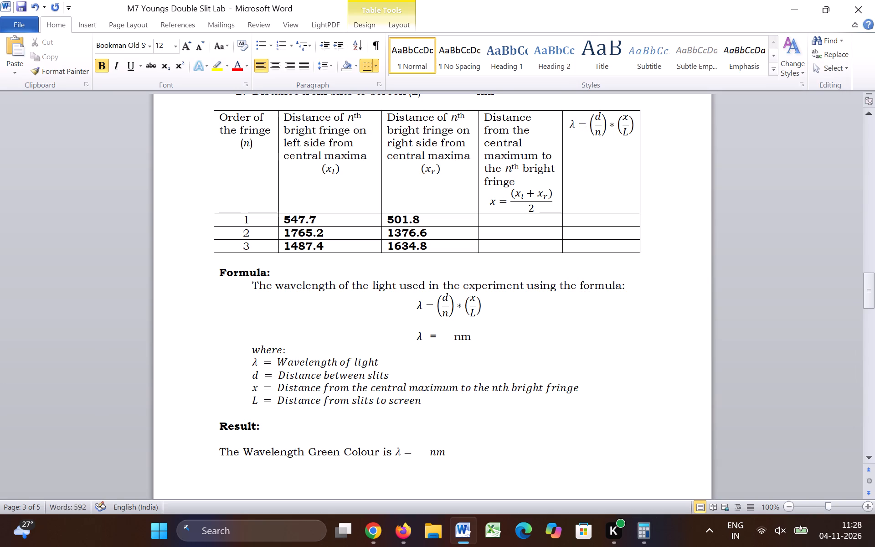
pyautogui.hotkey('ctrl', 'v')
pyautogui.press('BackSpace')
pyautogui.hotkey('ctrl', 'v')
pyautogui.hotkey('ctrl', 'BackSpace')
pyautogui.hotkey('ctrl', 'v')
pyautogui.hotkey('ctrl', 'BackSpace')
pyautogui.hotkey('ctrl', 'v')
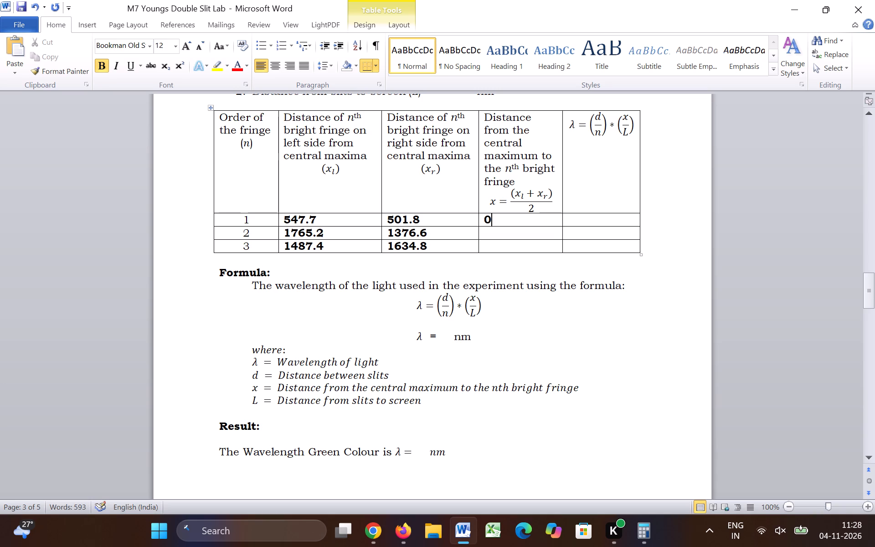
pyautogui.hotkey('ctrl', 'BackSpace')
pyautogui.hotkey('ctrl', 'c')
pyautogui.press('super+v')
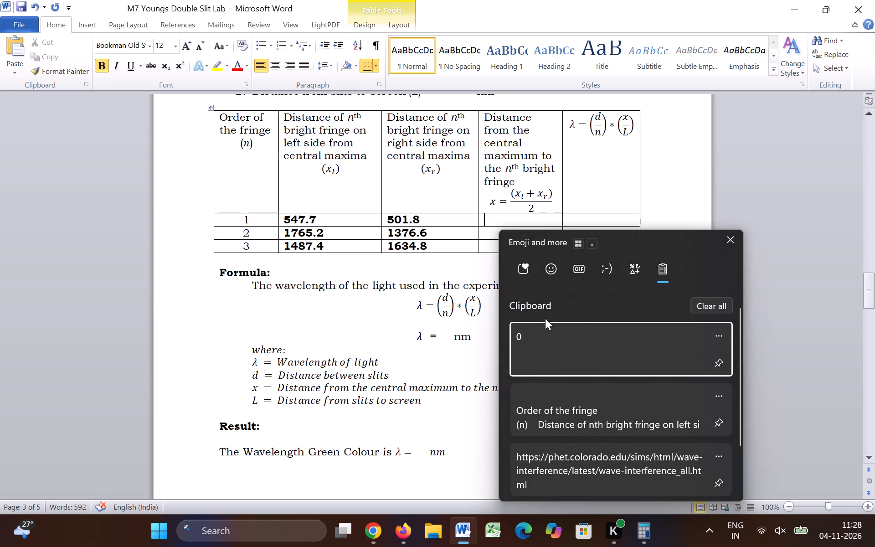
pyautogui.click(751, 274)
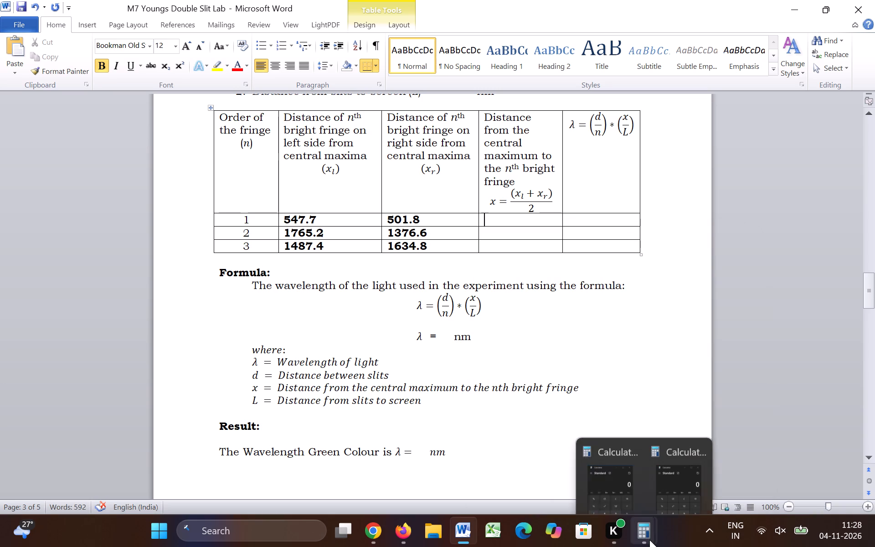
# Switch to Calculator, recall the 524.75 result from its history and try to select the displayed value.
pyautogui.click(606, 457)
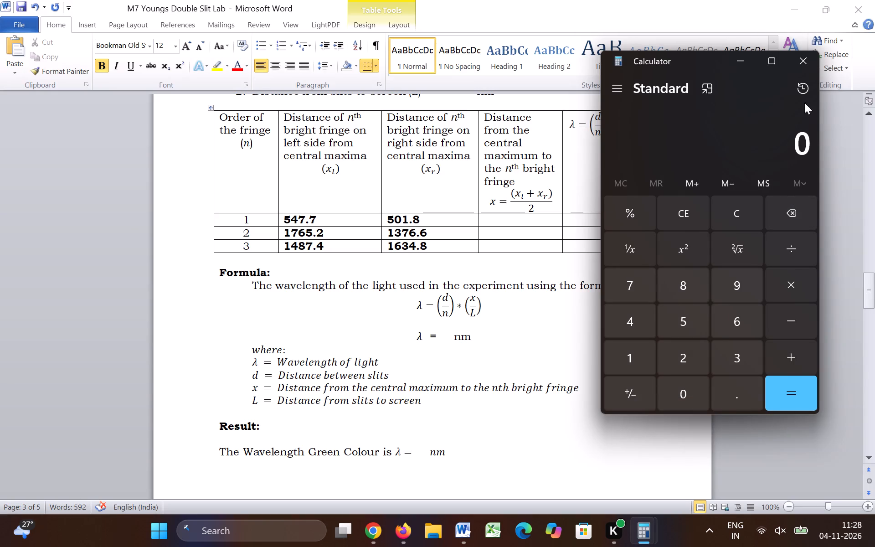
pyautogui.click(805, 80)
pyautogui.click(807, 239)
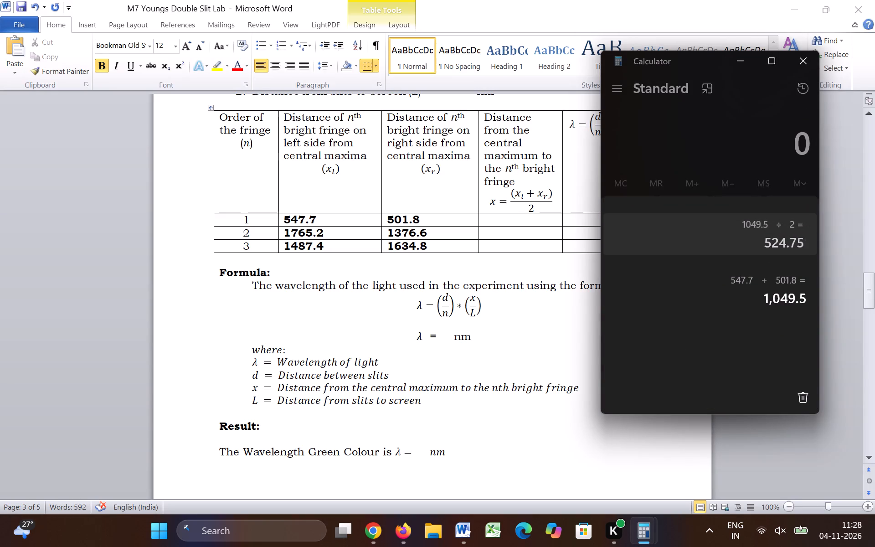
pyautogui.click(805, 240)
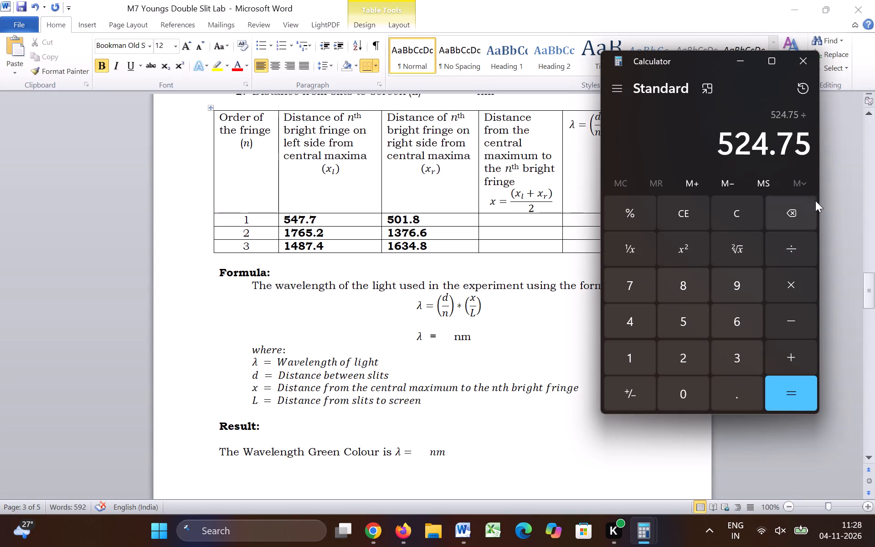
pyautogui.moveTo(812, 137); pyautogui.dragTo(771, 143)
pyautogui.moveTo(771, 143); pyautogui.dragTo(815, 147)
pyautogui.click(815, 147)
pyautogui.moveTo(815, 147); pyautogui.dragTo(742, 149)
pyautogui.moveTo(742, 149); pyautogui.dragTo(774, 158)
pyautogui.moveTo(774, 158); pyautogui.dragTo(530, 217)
# Enter 524.75 as the fringe order 1 average in Word, closing the spare Calculator window and reducing Word to fit beside the other.
pyautogui.click(530, 217)
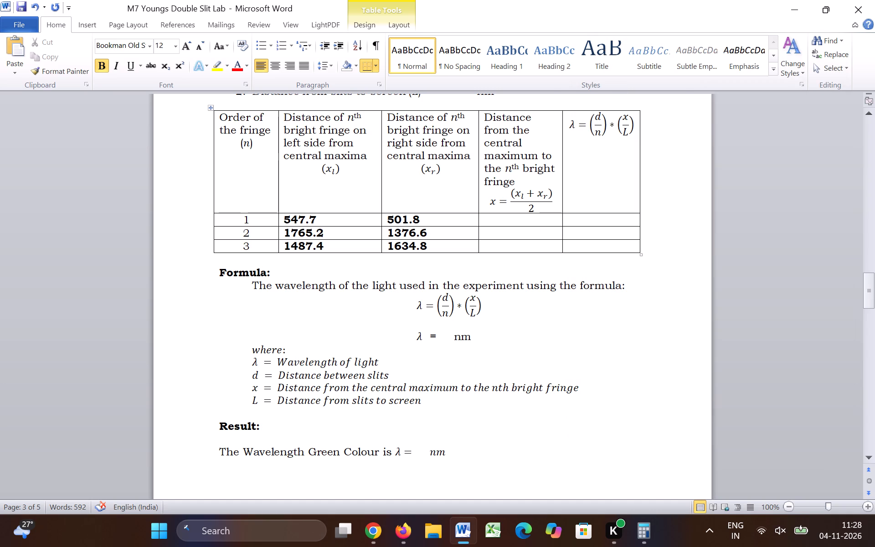
pyautogui.write('52')
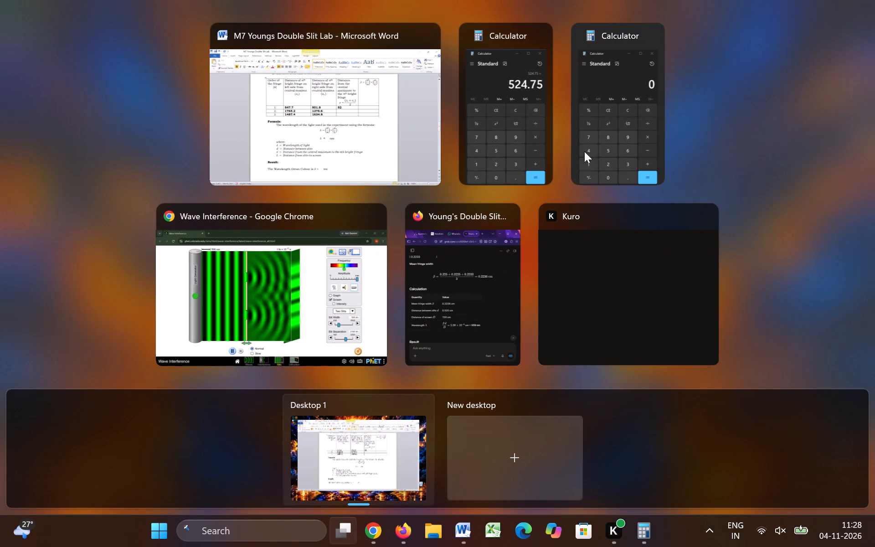
pyautogui.click(646, 35)
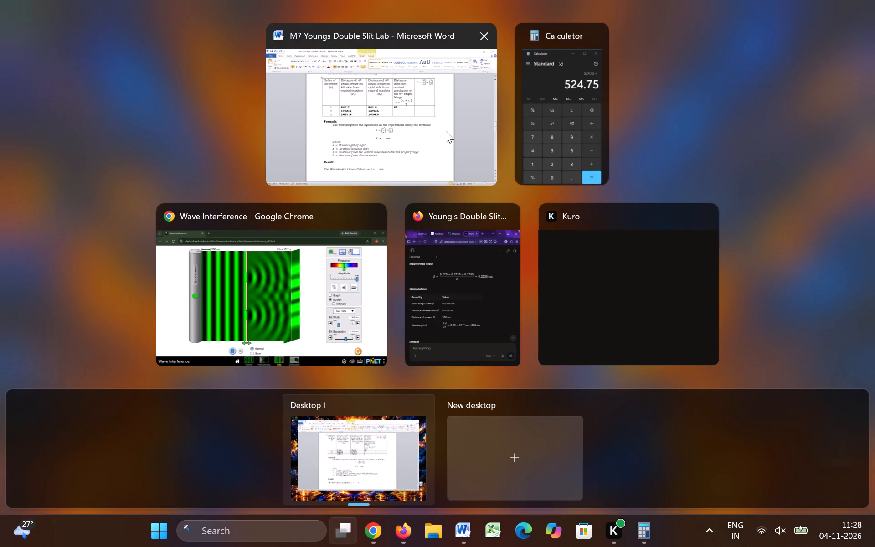
pyautogui.click(446, 131)
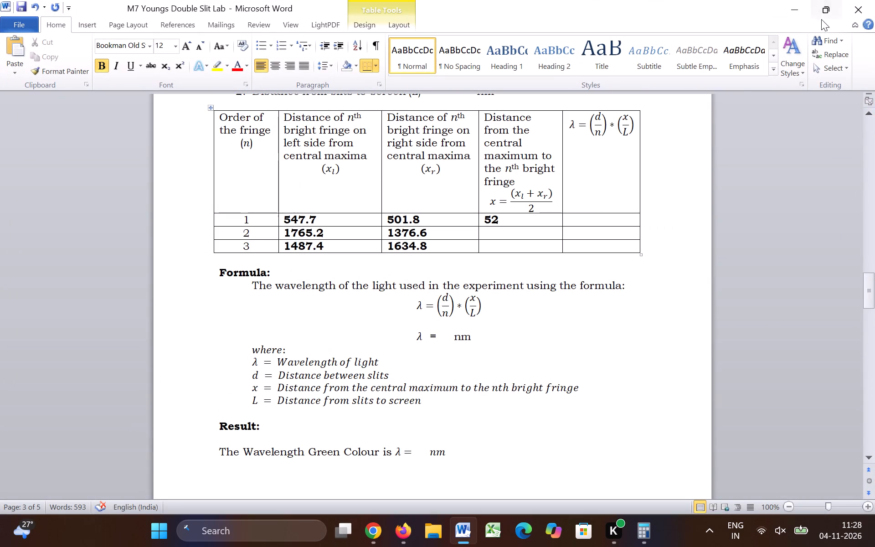
pyautogui.click(820, 8)
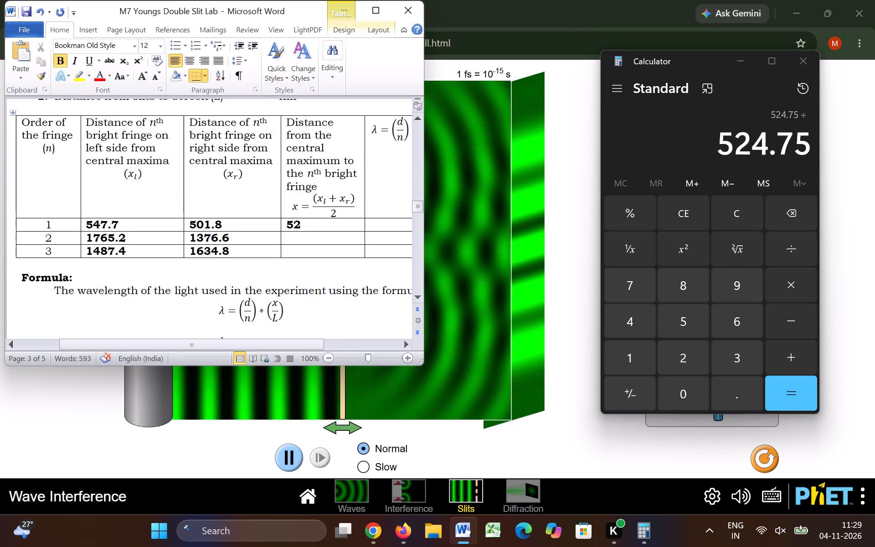
pyautogui.press('4')
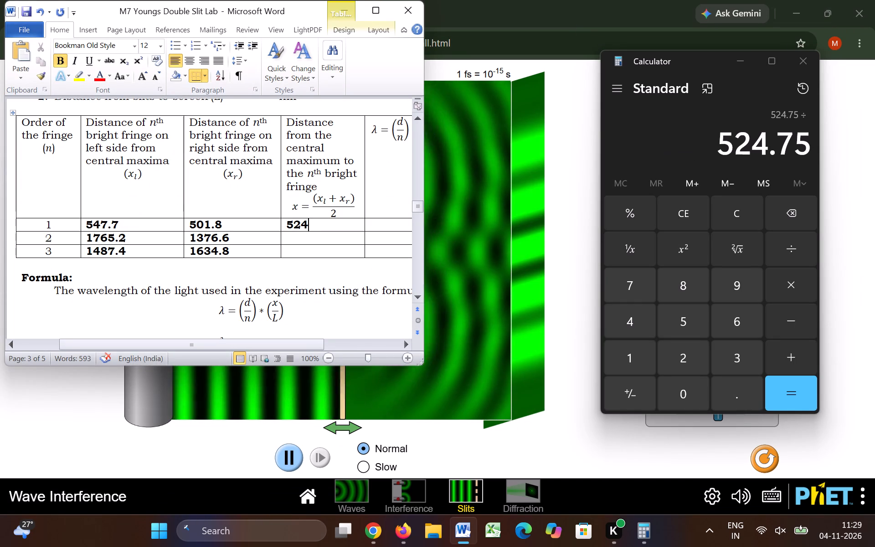
pyautogui.press('.')
pyautogui.write('75')
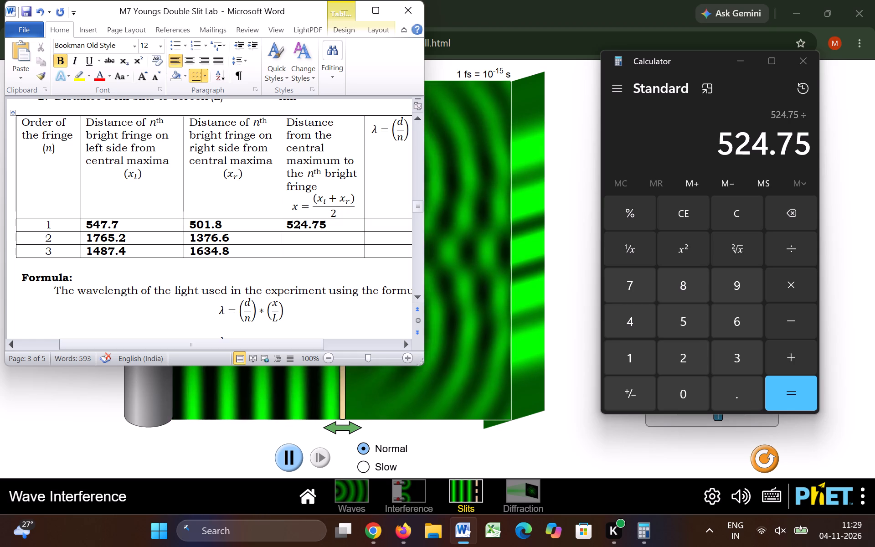
# Clear the calculator and start the fringe order 2 calculation with 1765.
pyautogui.scroll(-5, 235, 259)
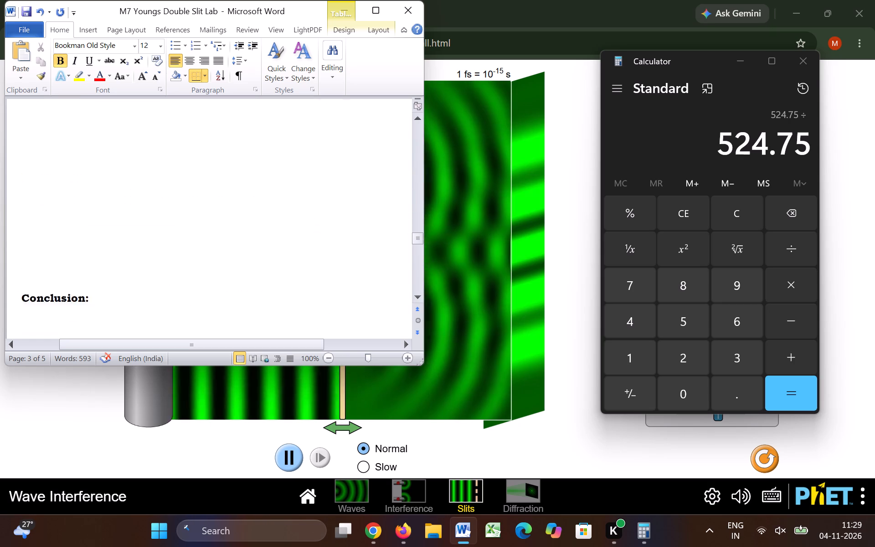
pyautogui.scroll(-1, 235, 259)
pyautogui.scroll(2, 235, 259)
pyautogui.hscroll(-1, 235, 259)
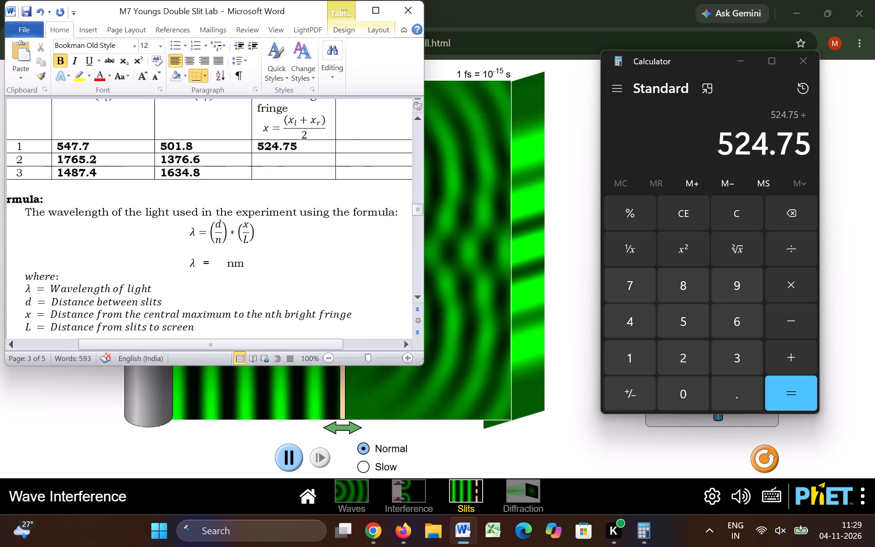
pyautogui.hscroll(-2, 235, 259)
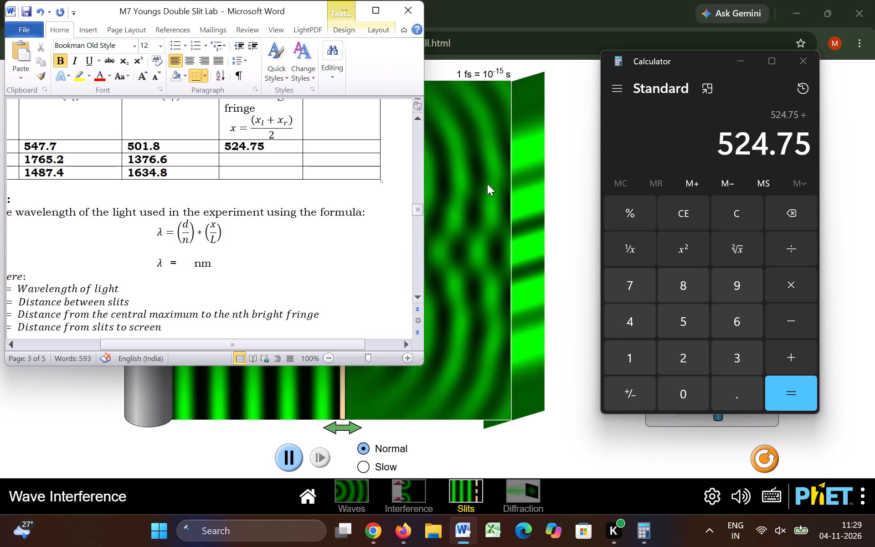
pyautogui.click(797, 213)
pyautogui.click(736, 207)
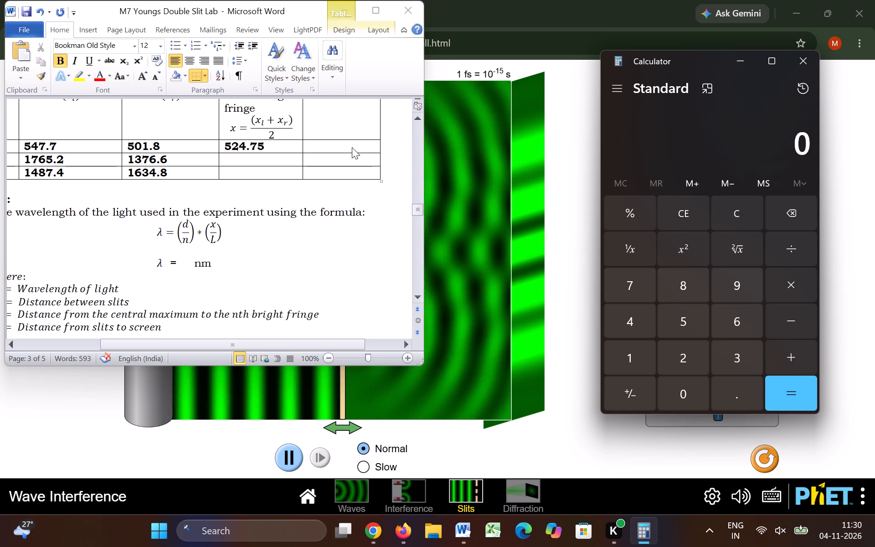
pyautogui.click(640, 358)
pyautogui.click(636, 293)
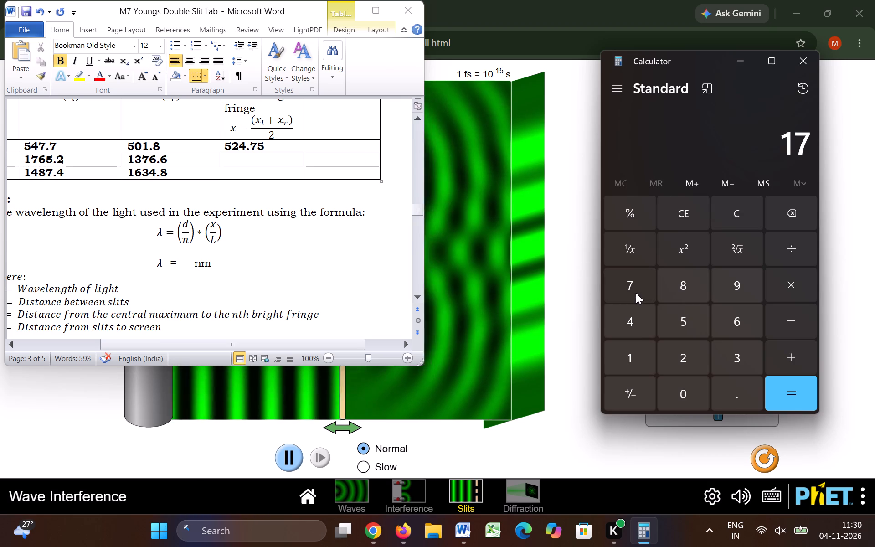
pyautogui.click(727, 323)
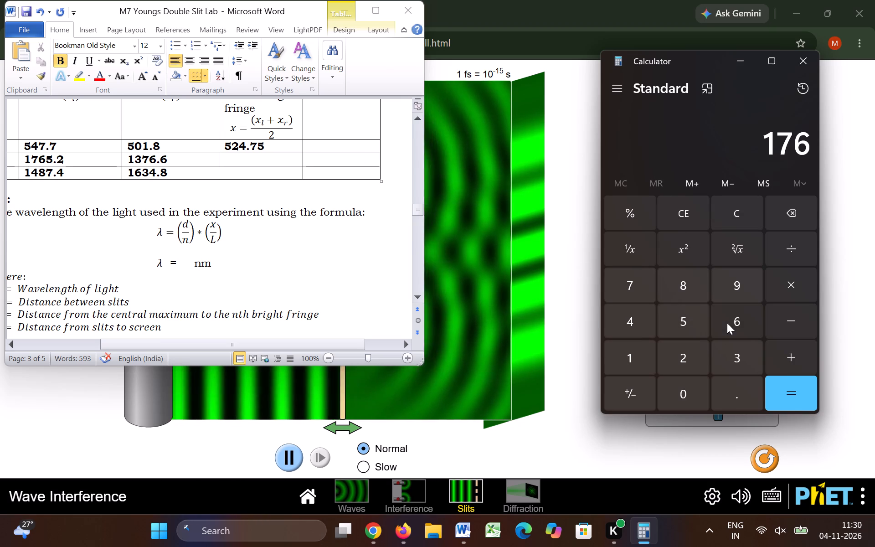
pyautogui.click(691, 317)
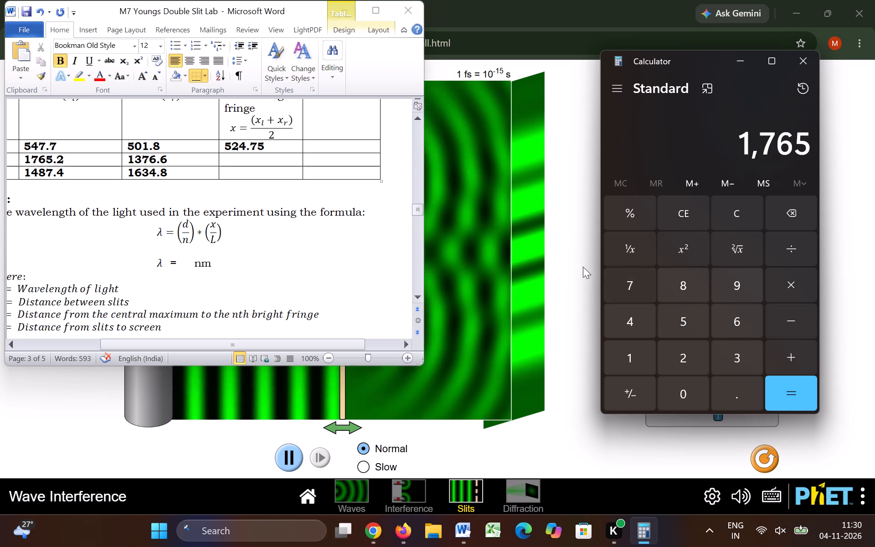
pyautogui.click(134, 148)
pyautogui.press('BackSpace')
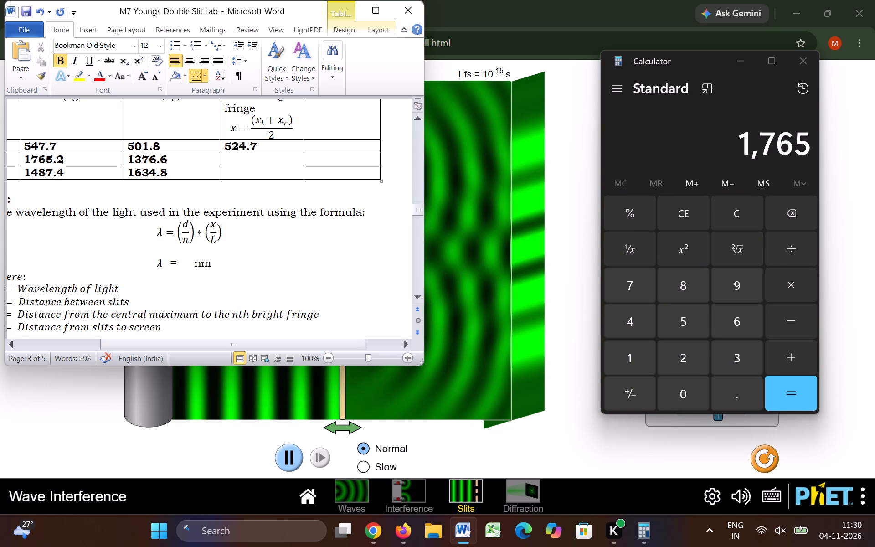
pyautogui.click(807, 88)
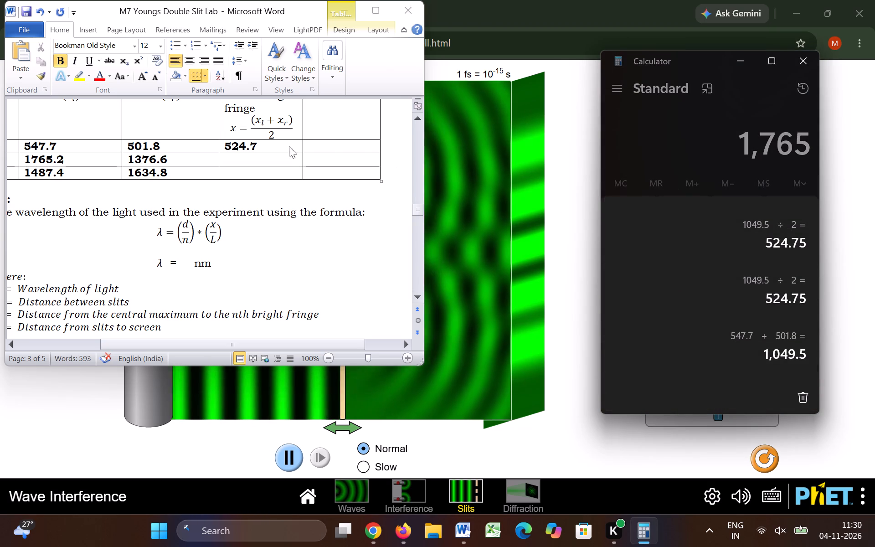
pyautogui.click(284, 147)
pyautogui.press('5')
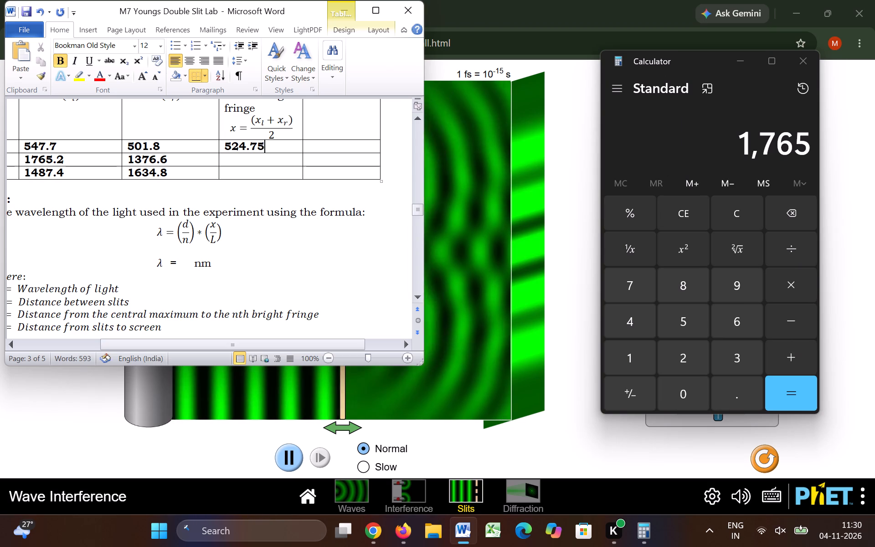
# Change the right-side distance for fringe order 1 to 601.8 in the Word observation table.
pyautogui.click(134, 144)
pyautogui.press('BackSpace')
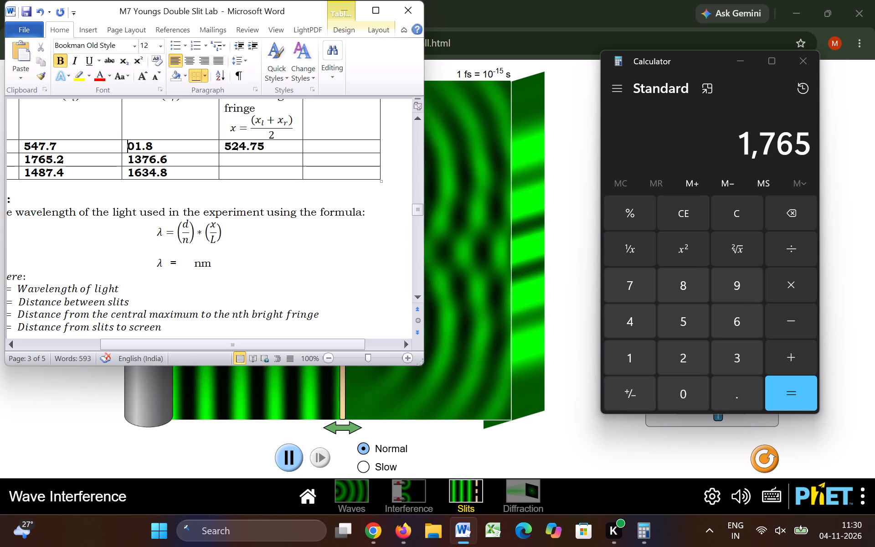
pyautogui.press('6')
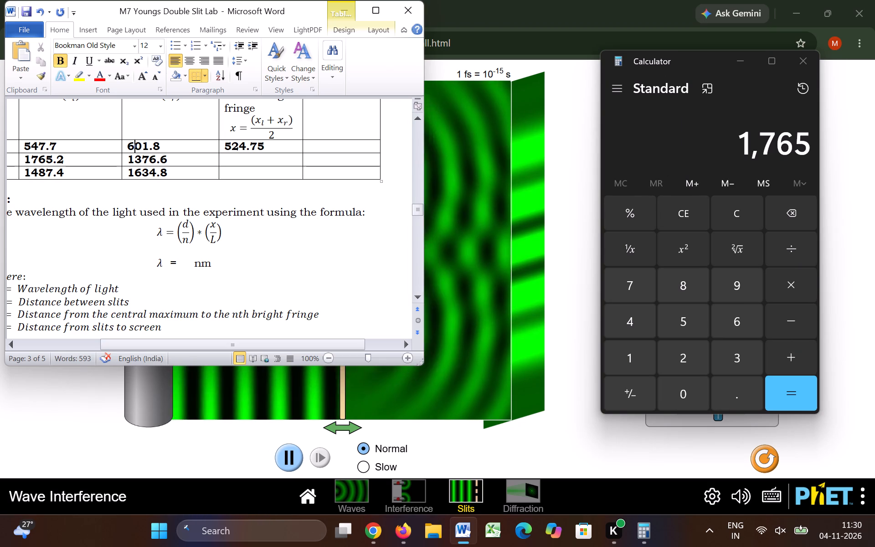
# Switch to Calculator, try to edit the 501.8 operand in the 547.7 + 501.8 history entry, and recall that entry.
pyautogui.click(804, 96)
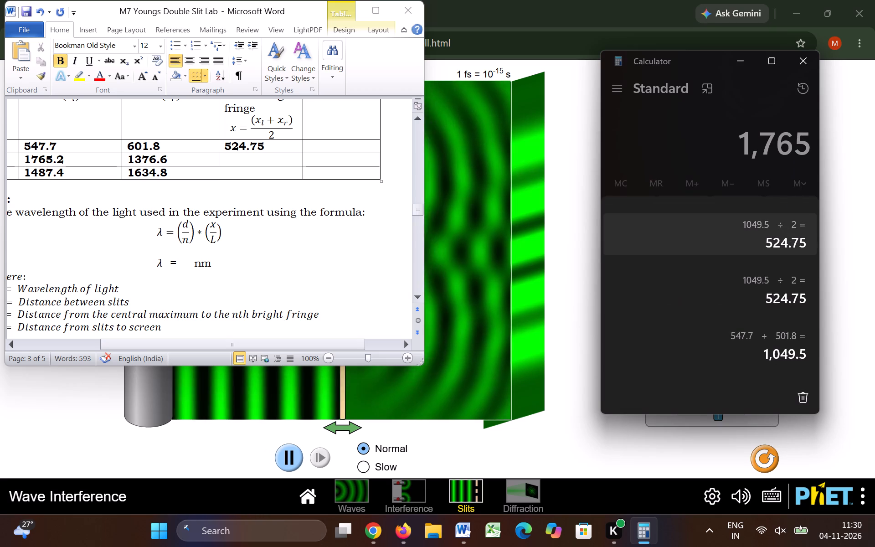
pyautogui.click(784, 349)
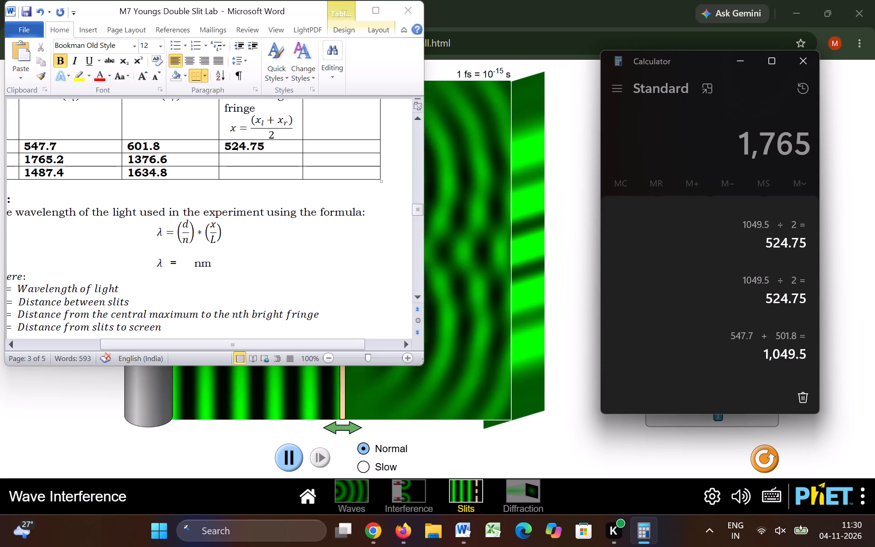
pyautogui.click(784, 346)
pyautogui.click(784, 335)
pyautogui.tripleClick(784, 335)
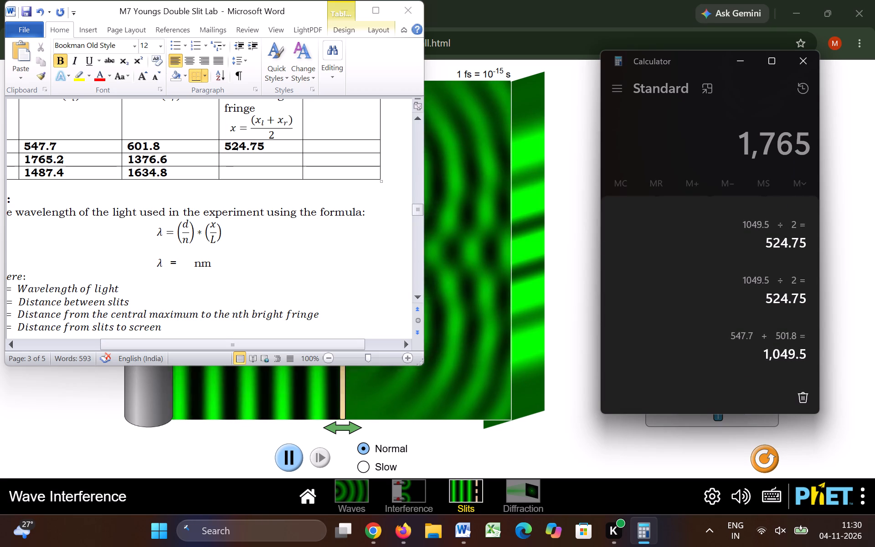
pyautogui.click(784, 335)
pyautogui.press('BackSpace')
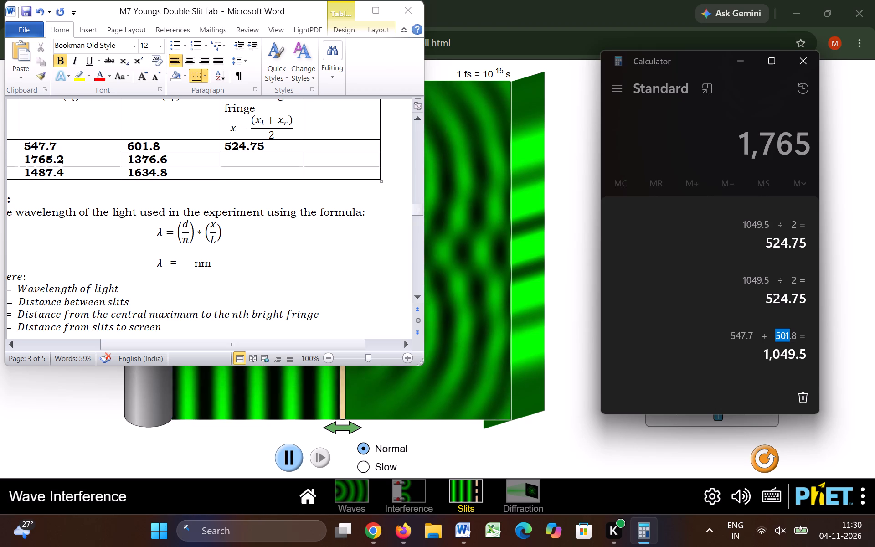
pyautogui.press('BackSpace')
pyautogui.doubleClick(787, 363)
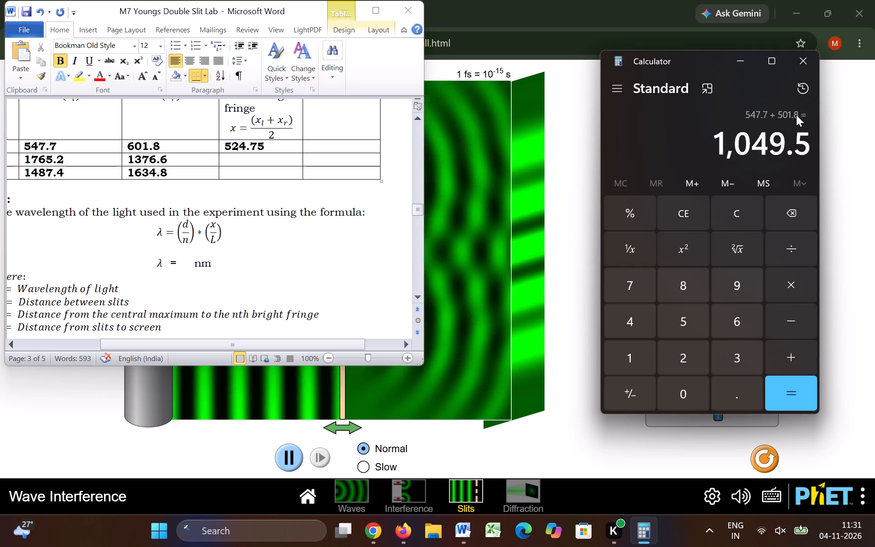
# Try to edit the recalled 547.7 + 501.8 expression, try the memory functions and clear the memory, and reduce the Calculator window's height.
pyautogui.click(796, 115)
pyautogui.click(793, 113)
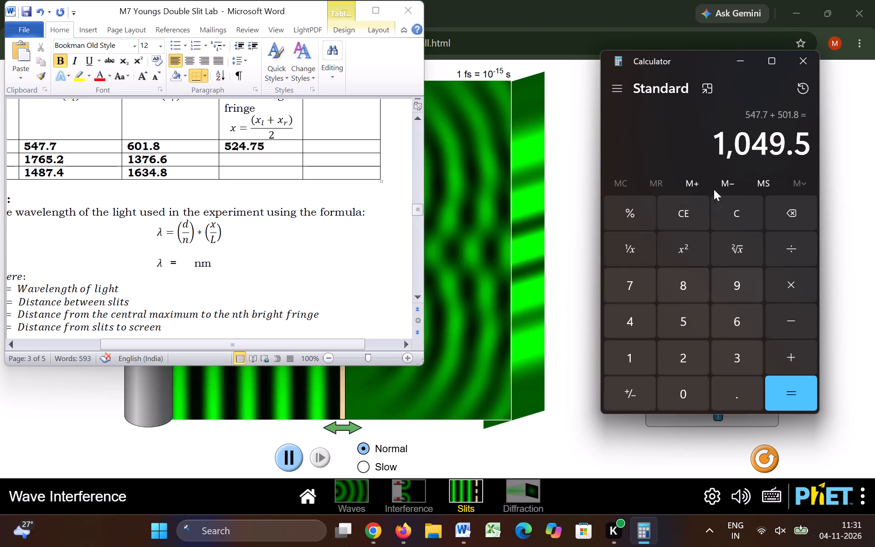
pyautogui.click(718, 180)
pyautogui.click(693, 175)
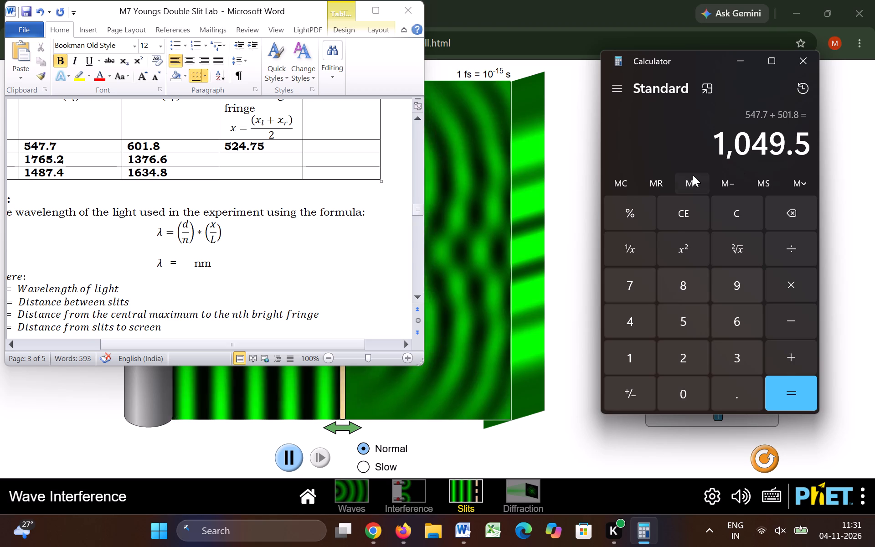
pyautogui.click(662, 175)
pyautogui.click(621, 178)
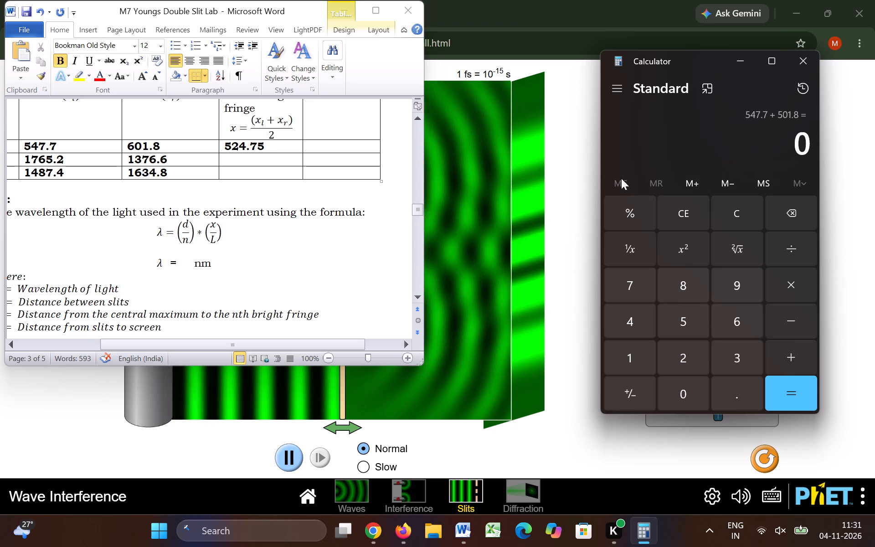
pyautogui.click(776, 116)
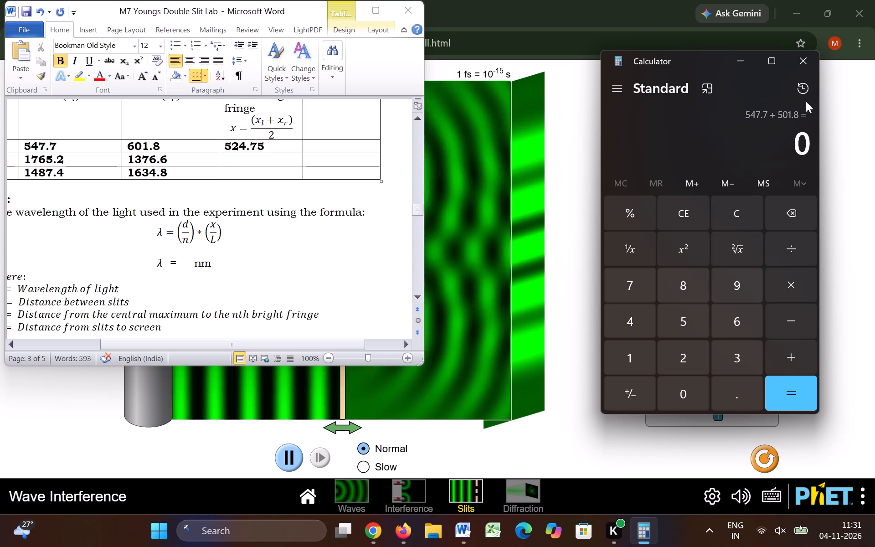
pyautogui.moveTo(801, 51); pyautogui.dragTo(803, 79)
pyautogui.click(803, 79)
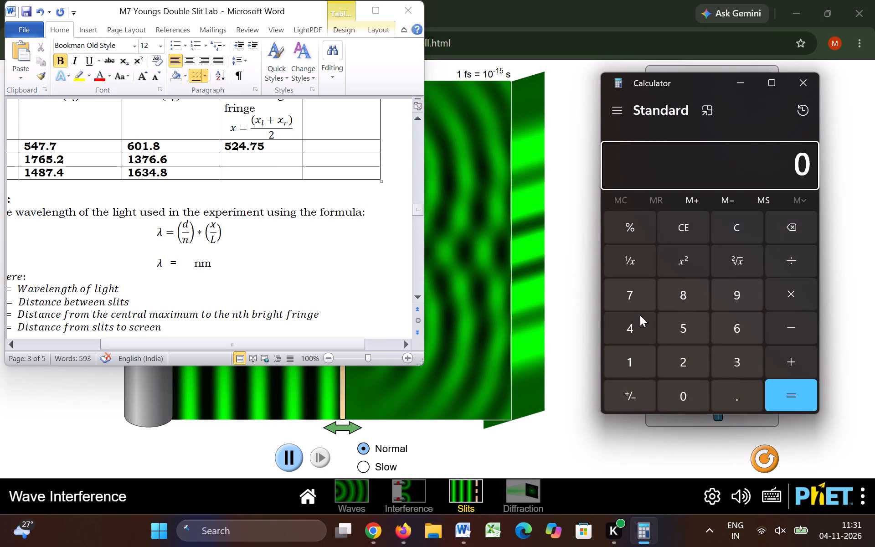
# Calculate the fringe order 1 average by adding 547.7 and 601.8 and dividing the sum by 2.
pyautogui.click(690, 332)
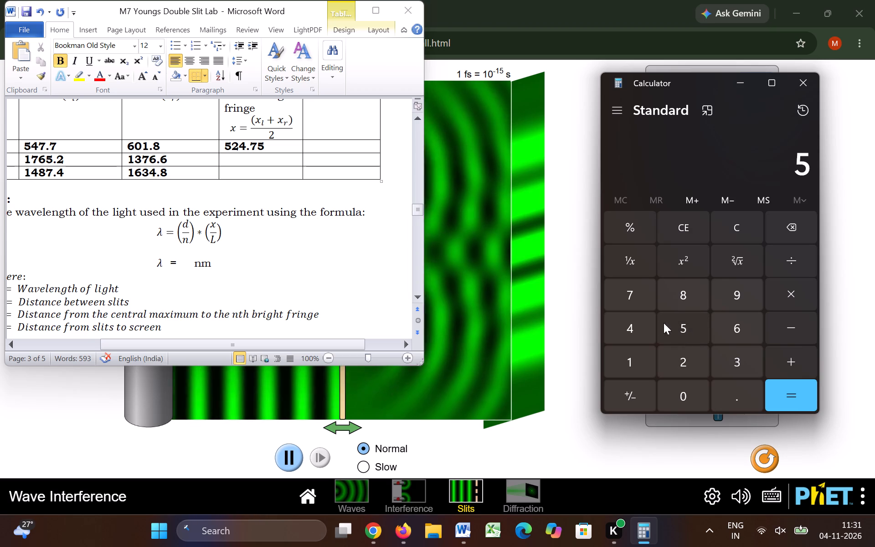
pyautogui.click(642, 328)
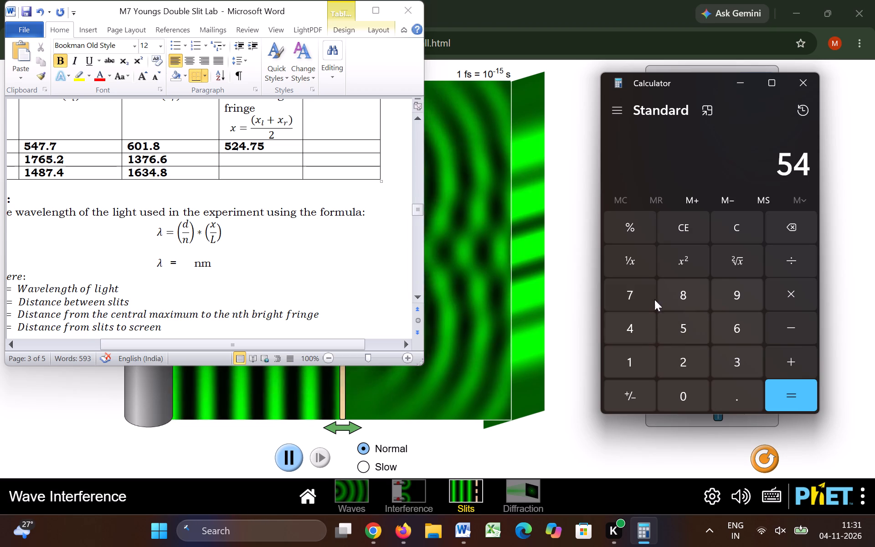
pyautogui.click(635, 303)
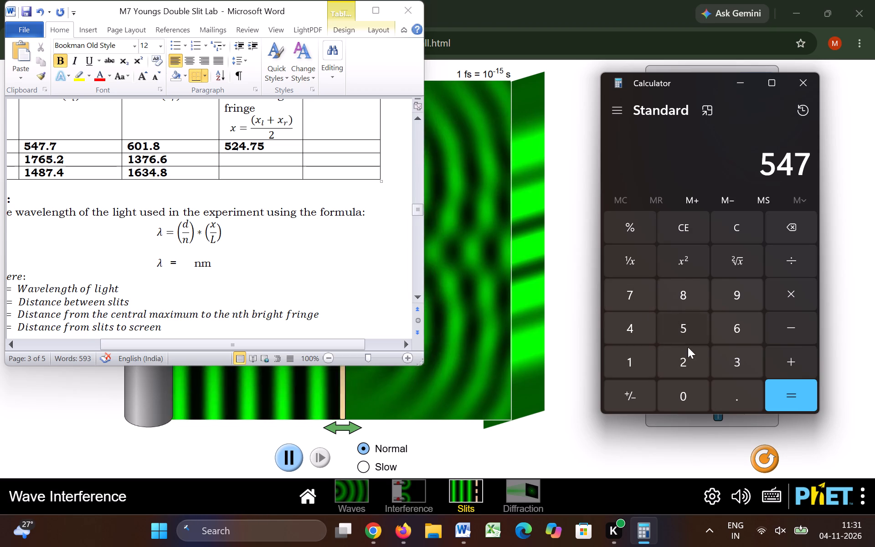
pyautogui.click(733, 391)
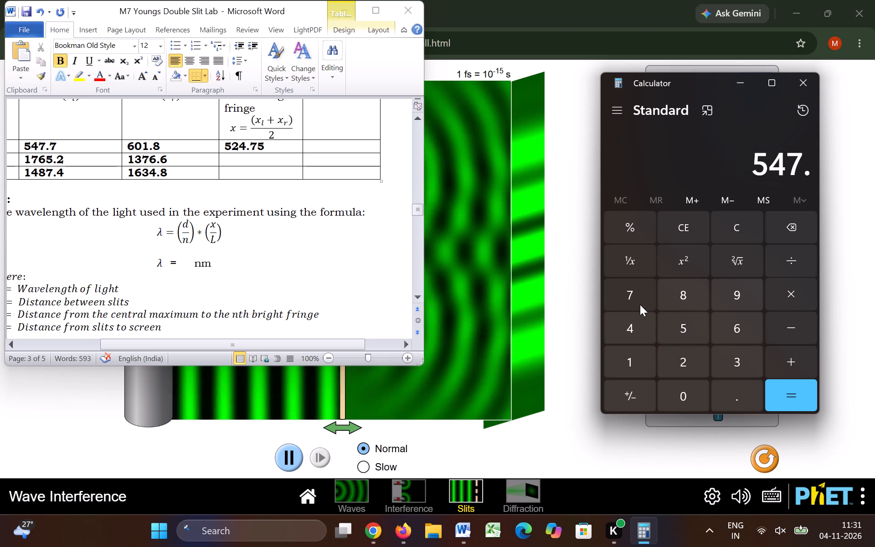
pyautogui.click(640, 304)
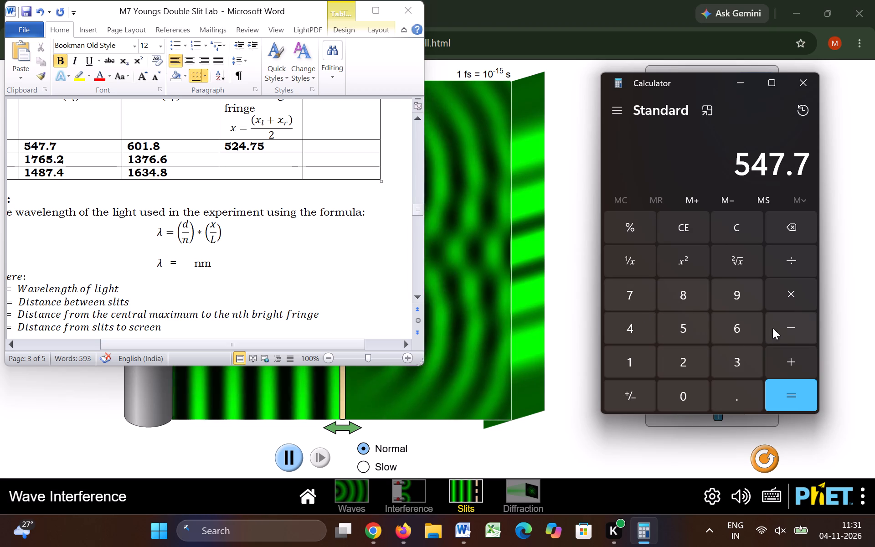
pyautogui.click(784, 352)
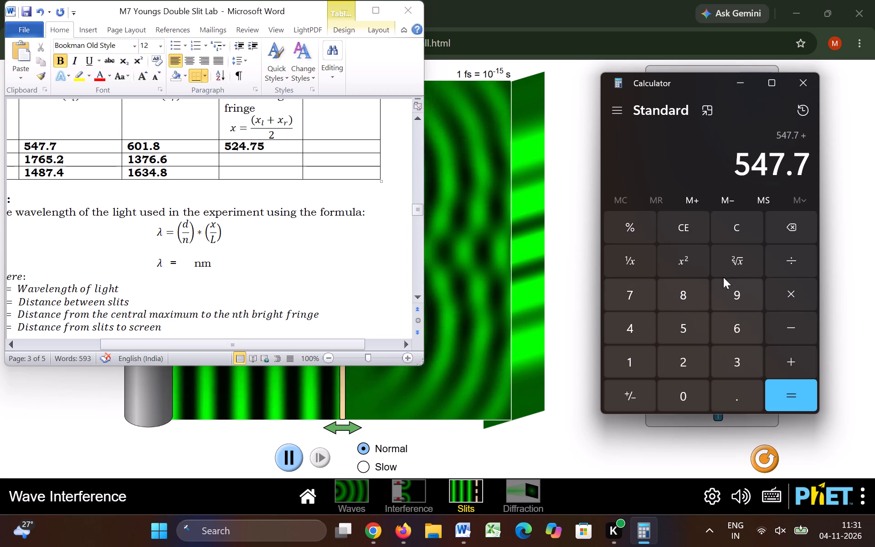
pyautogui.click(730, 323)
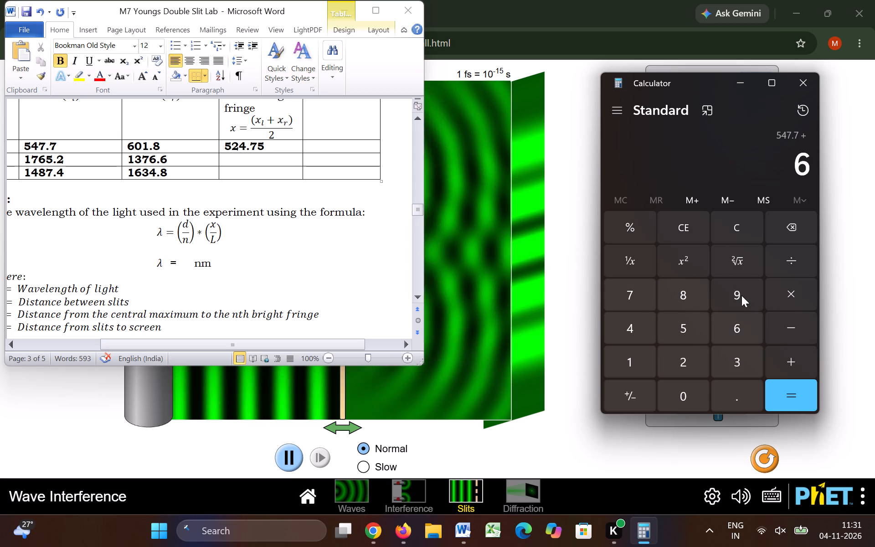
pyautogui.click(678, 400)
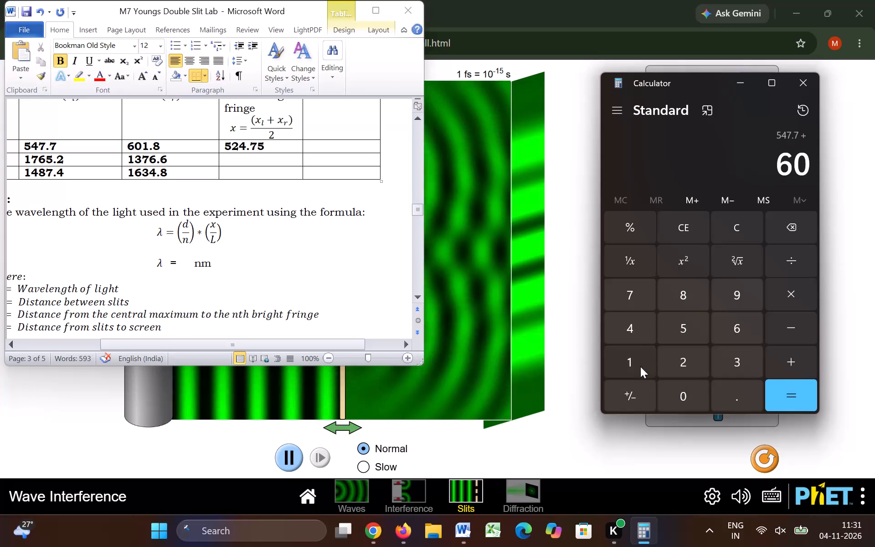
pyautogui.click(640, 366)
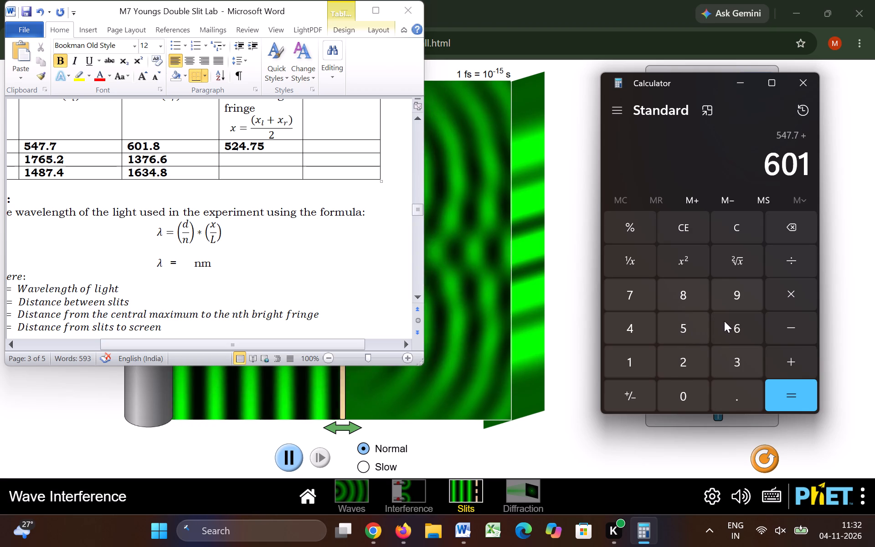
pyautogui.click(716, 395)
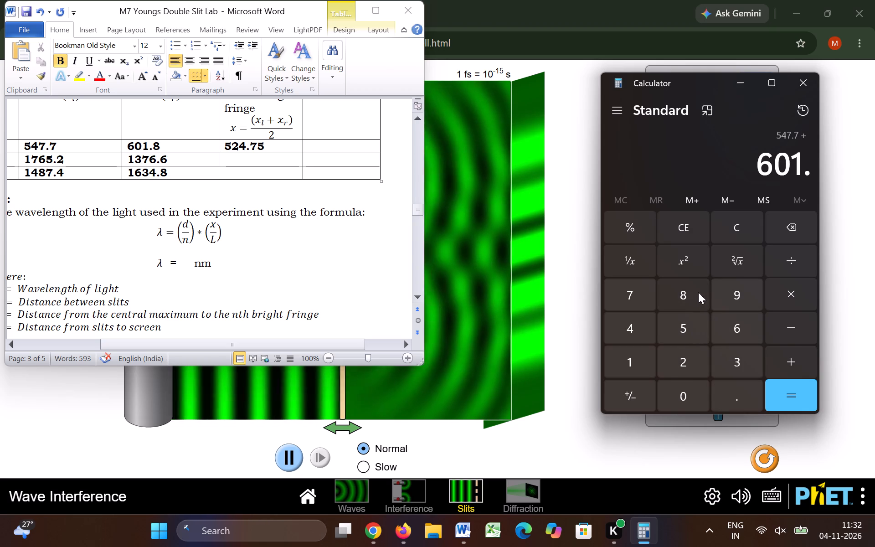
pyautogui.click(698, 291)
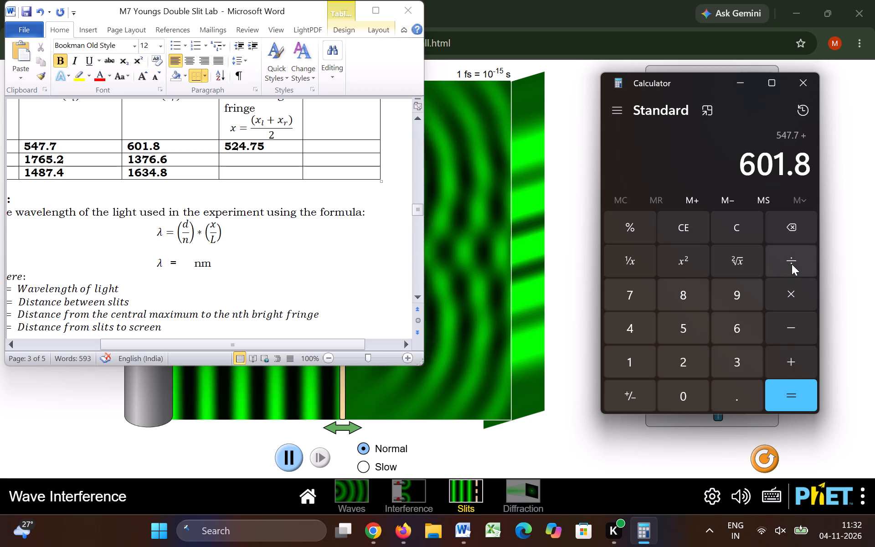
pyautogui.click(782, 393)
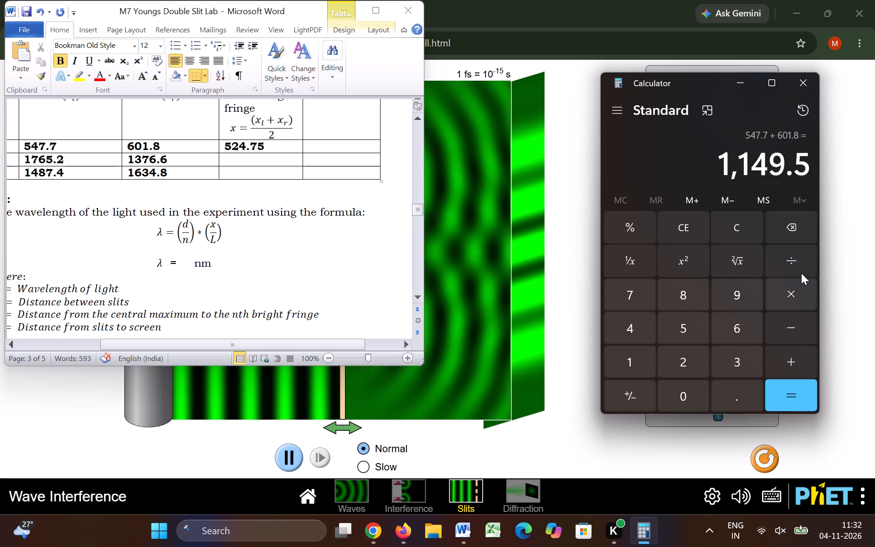
pyautogui.click(797, 258)
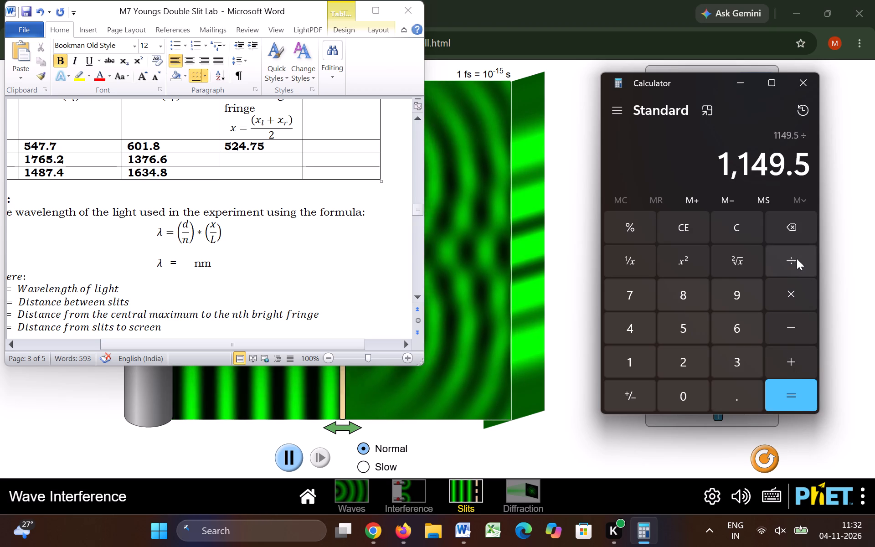
pyautogui.click(683, 365)
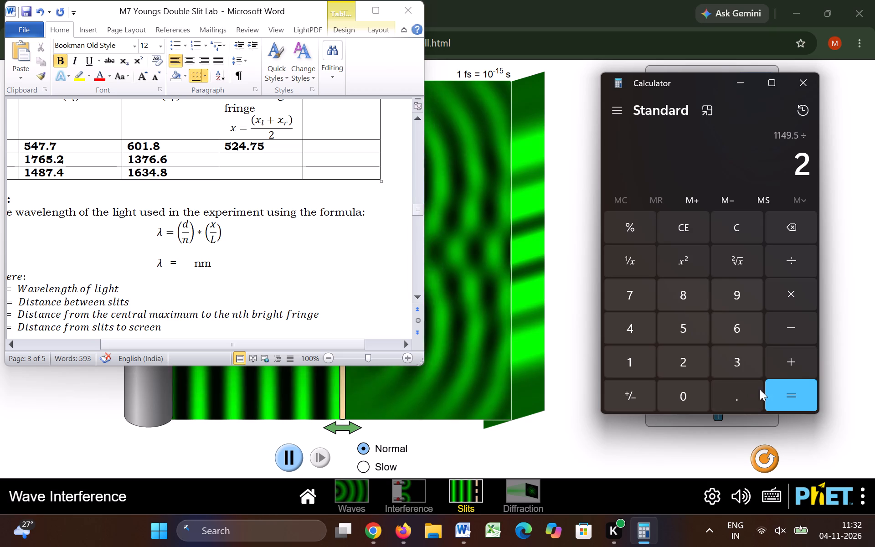
pyautogui.click(778, 395)
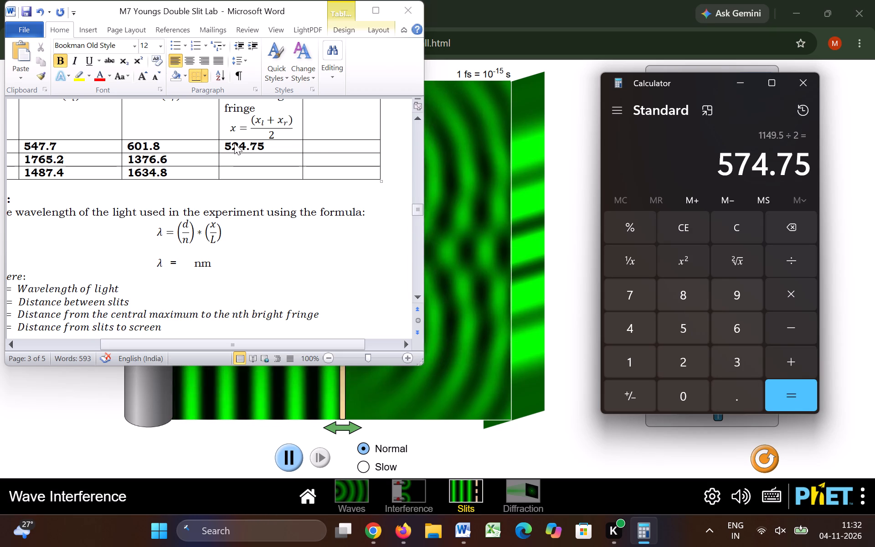
# Switch to Word and change the fringe order 1 average in the observation table to 574.75.
pyautogui.click(246, 144)
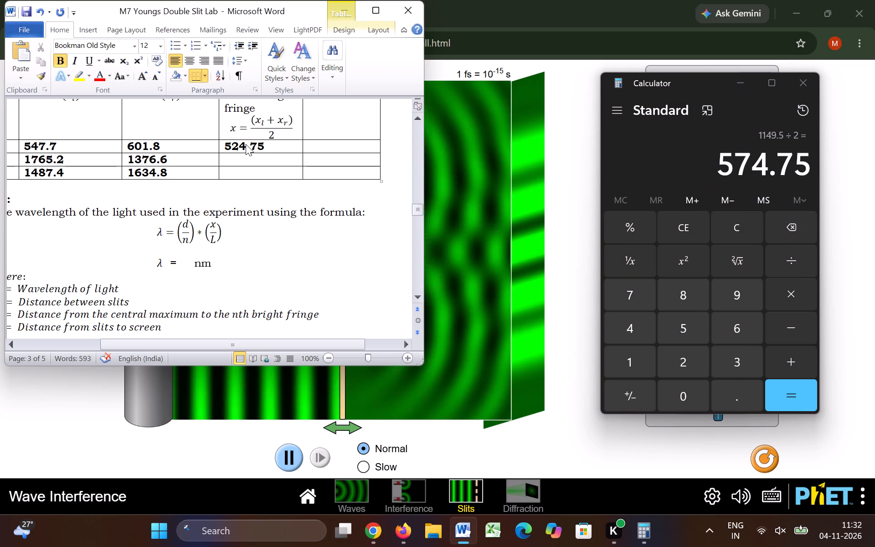
pyautogui.click(246, 144)
pyautogui.press('BackSpace')
pyautogui.press('BackSpace')
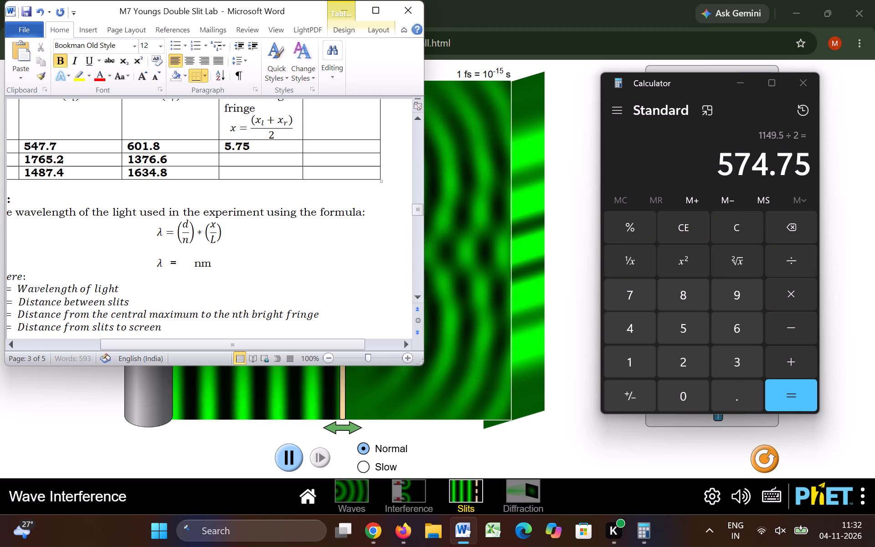
pyautogui.write('74')
pyautogui.click(245, 155)
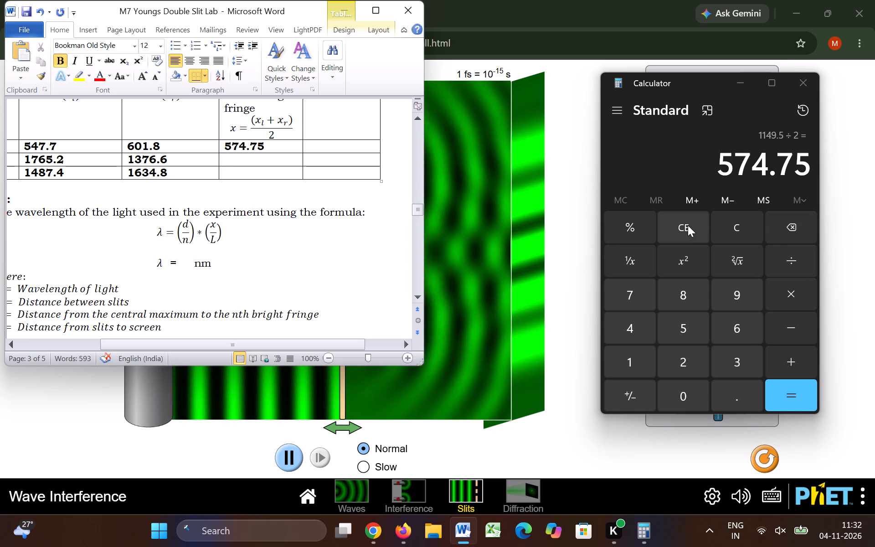
# Switch to Calculator, clear the previous result, and calculate the fringe order 2 average by adding 1765.2 and 1376.6 and dividing the sum by 2.
pyautogui.doubleClick(788, 226)
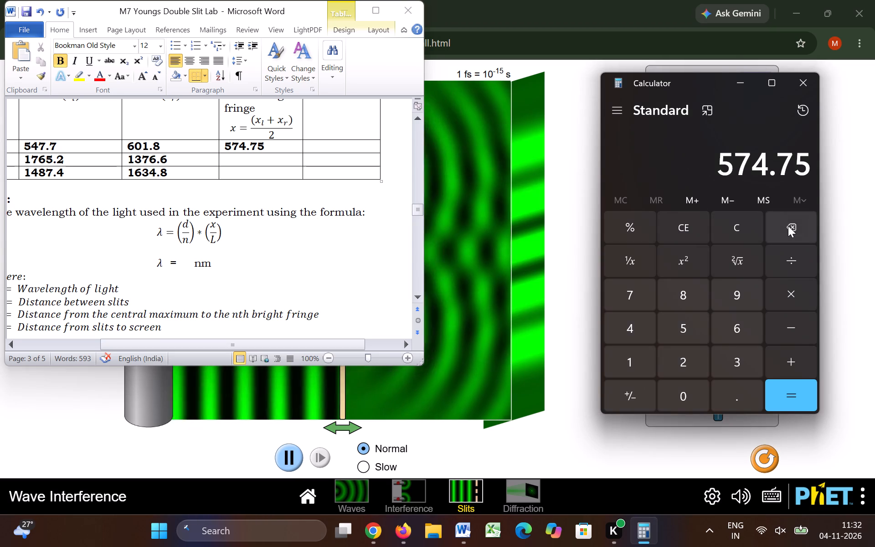
pyautogui.doubleClick(788, 226)
pyautogui.click(732, 230)
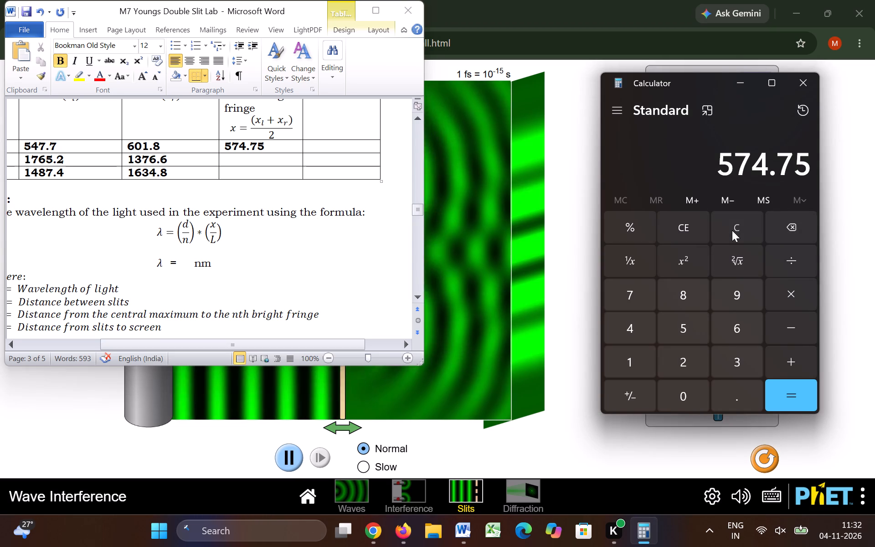
pyautogui.click(633, 354)
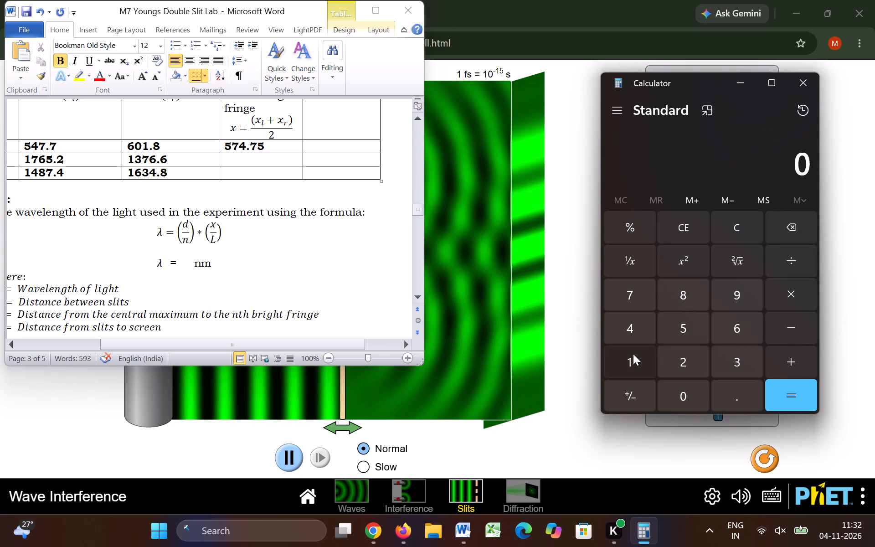
pyautogui.click(635, 304)
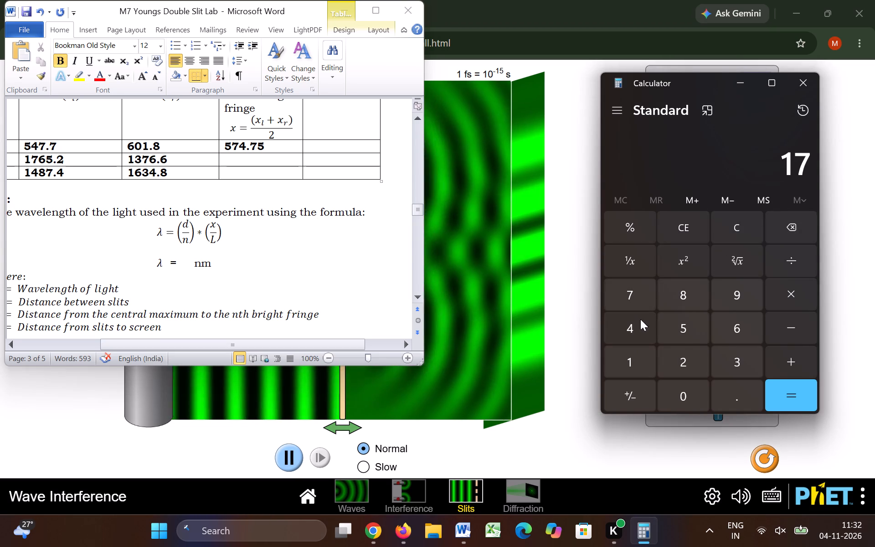
pyautogui.click(736, 334)
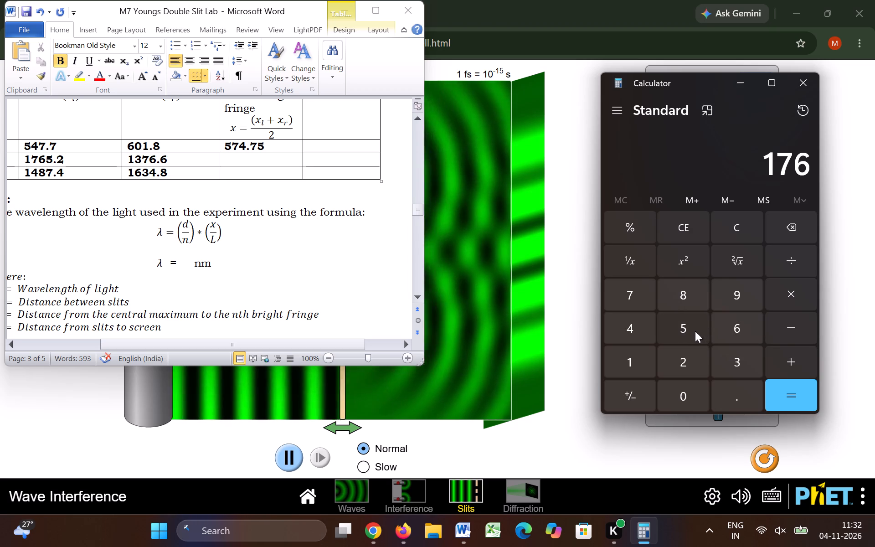
pyautogui.click(695, 331)
pyautogui.click(742, 389)
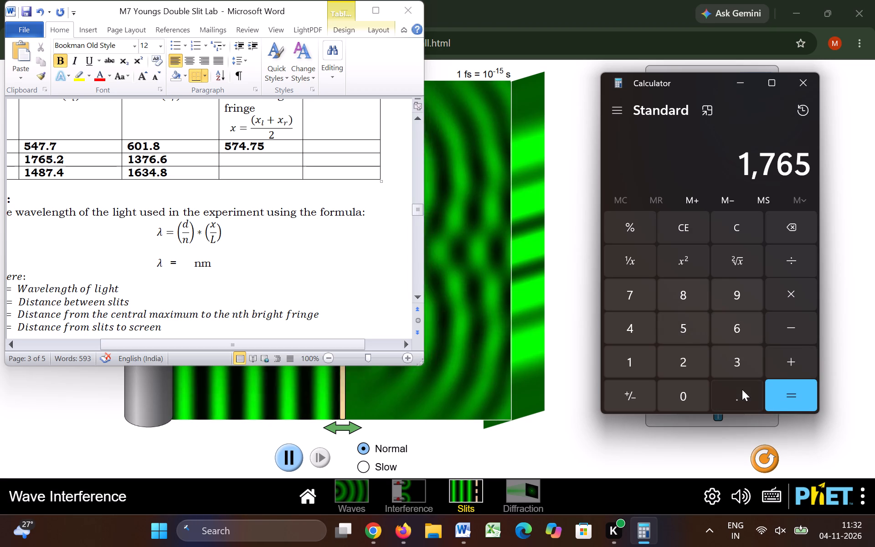
pyautogui.click(678, 372)
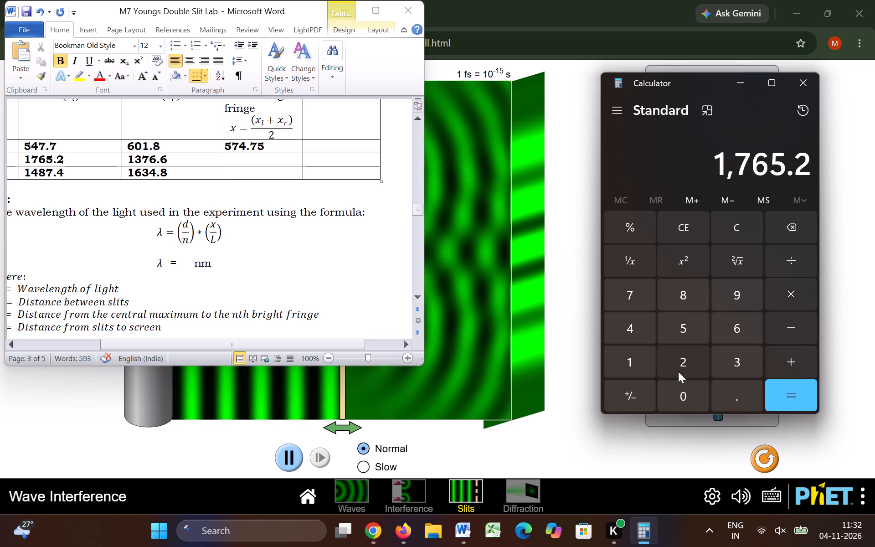
pyautogui.click(784, 354)
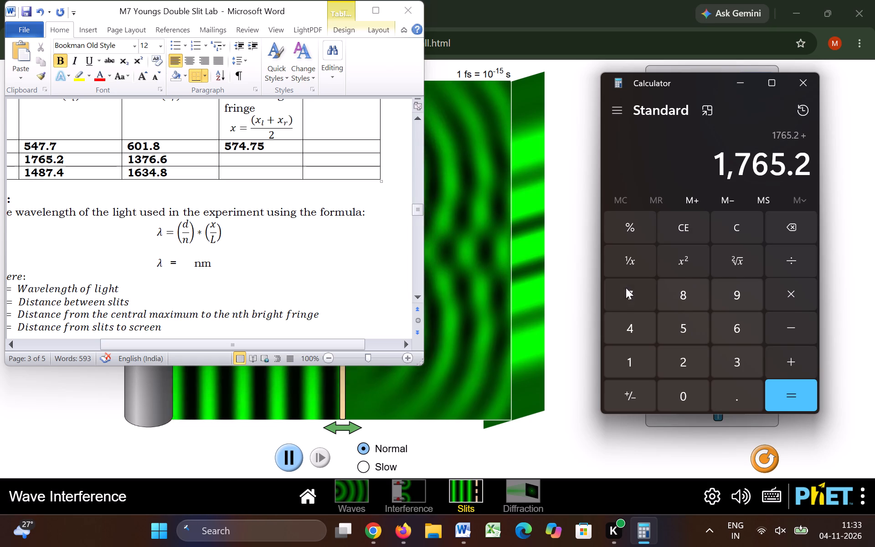
pyautogui.click(633, 353)
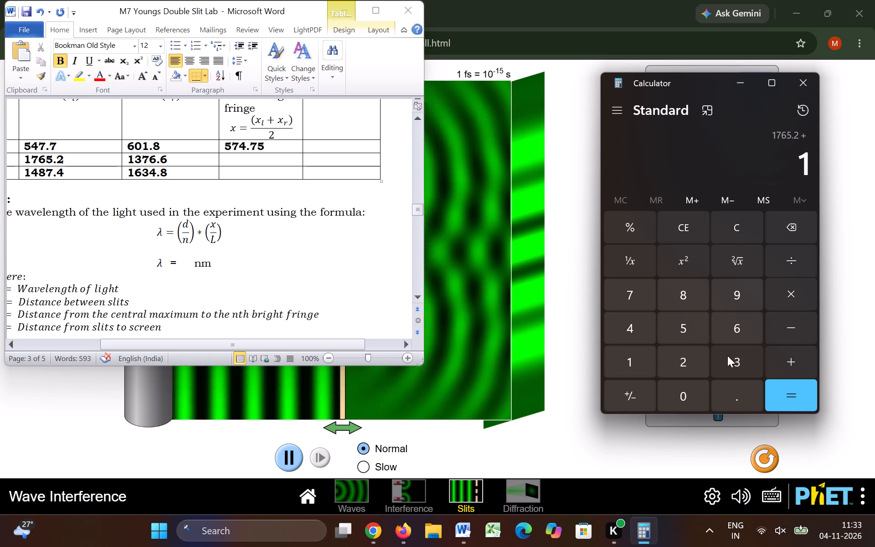
pyautogui.click(728, 356)
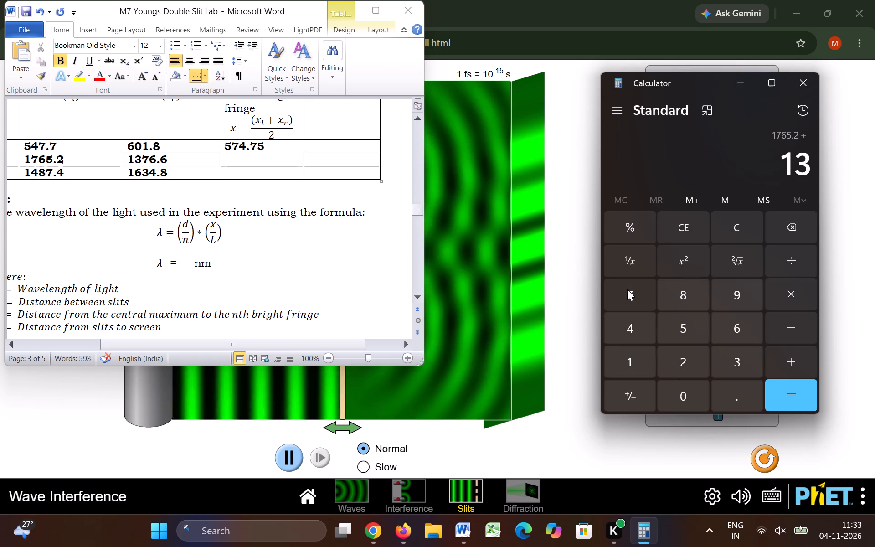
pyautogui.click(627, 289)
pyautogui.click(738, 325)
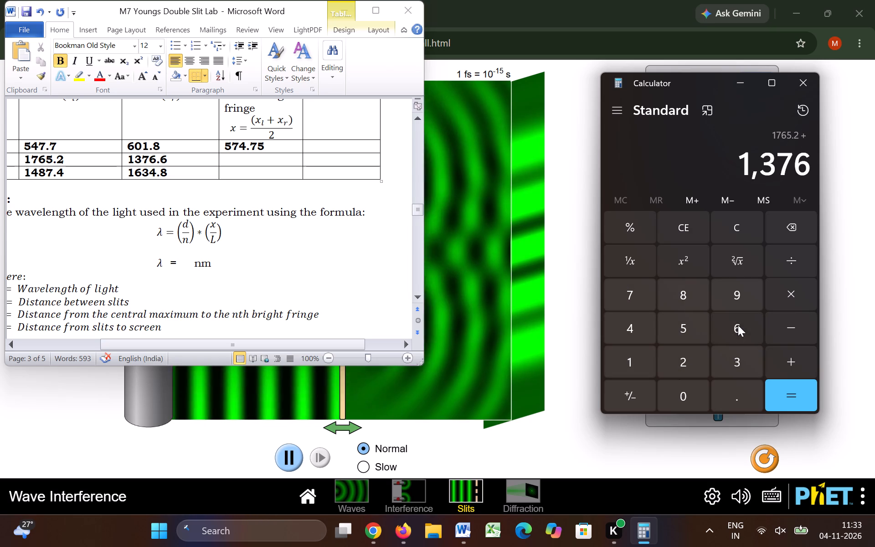
pyautogui.click(745, 387)
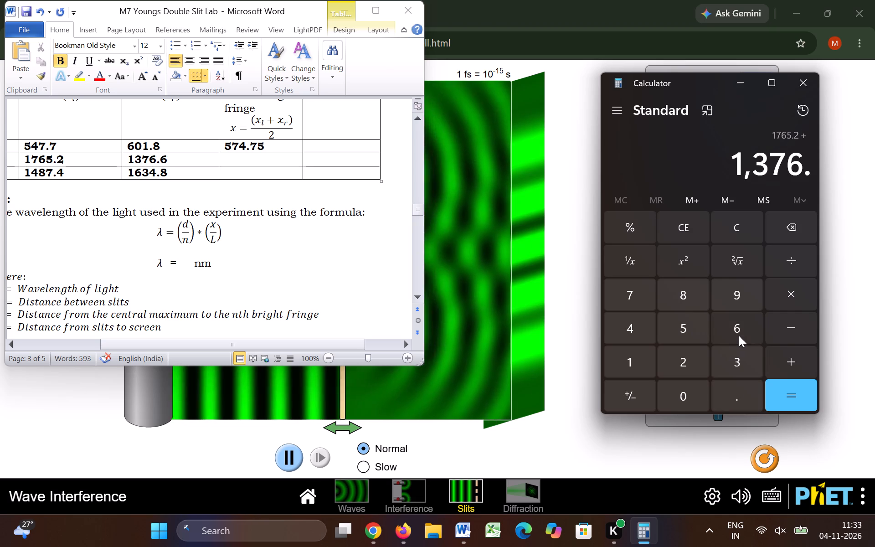
pyautogui.click(739, 335)
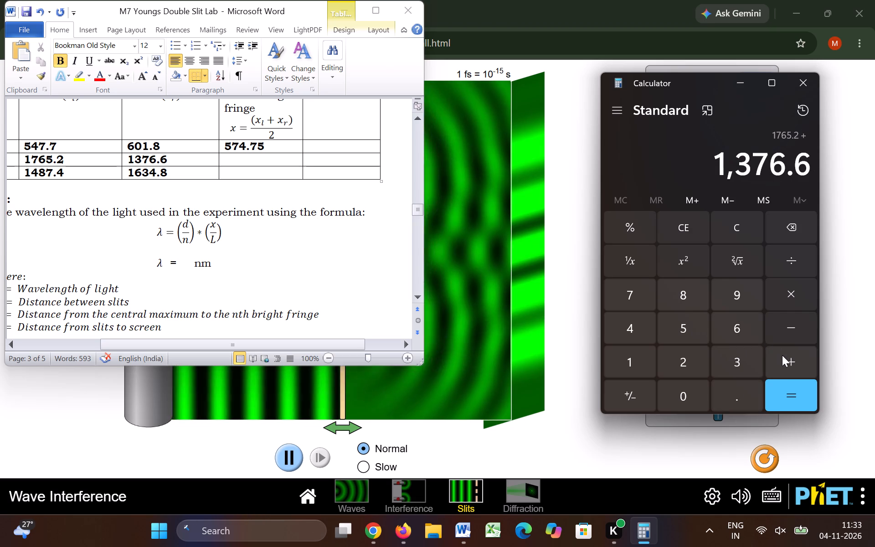
pyautogui.click(790, 389)
pyautogui.click(787, 261)
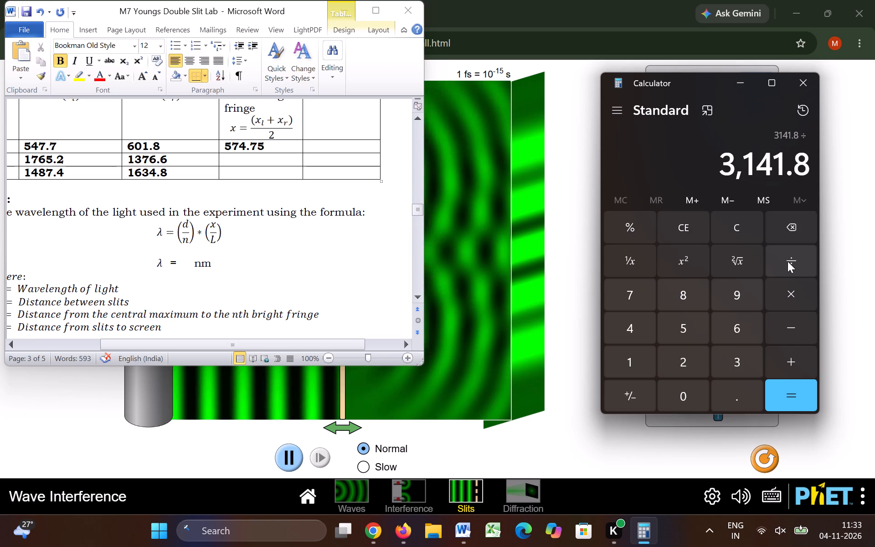
pyautogui.click(687, 360)
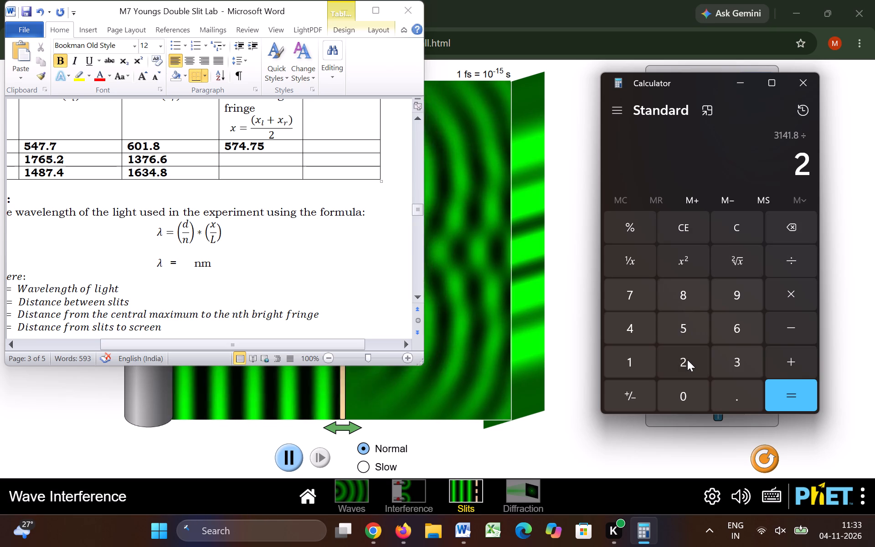
pyautogui.click(793, 396)
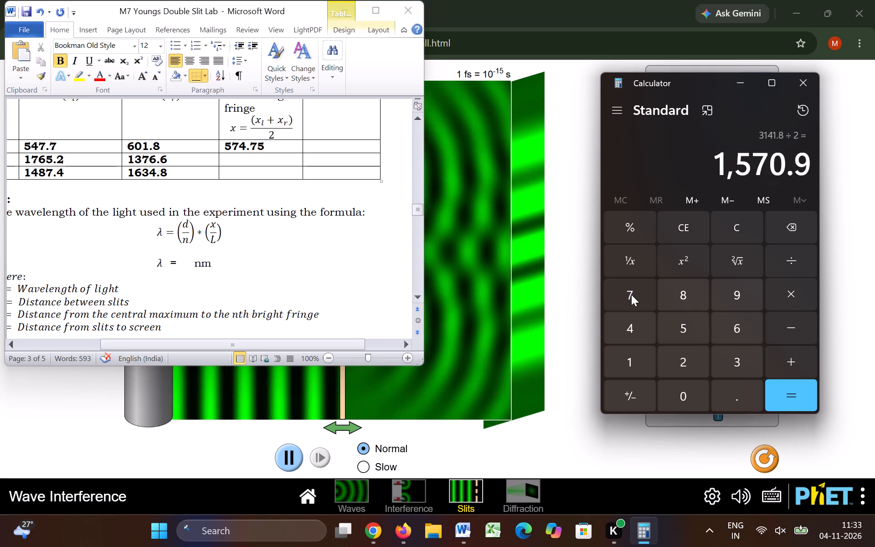
# Switch to Word and enter 1570.9 as the fringe order 2 average in the observation table.
pyautogui.click(289, 155)
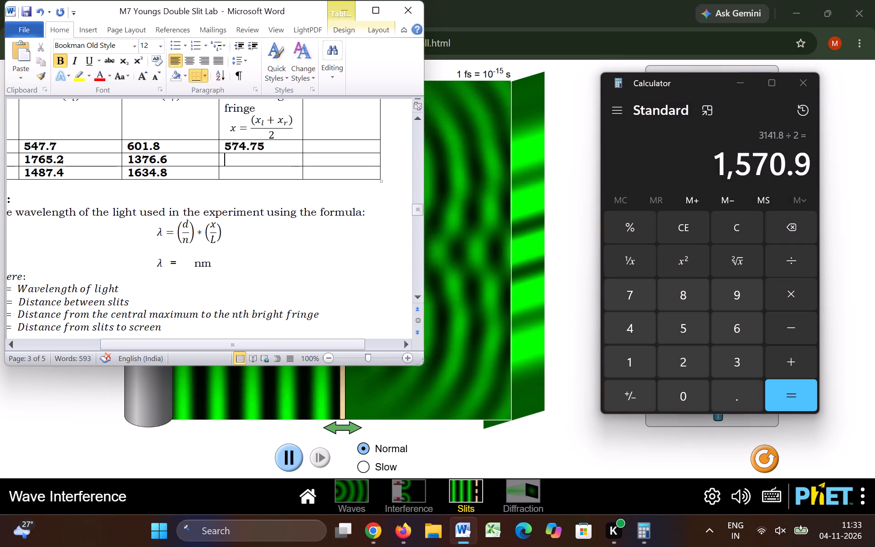
pyautogui.write('15')
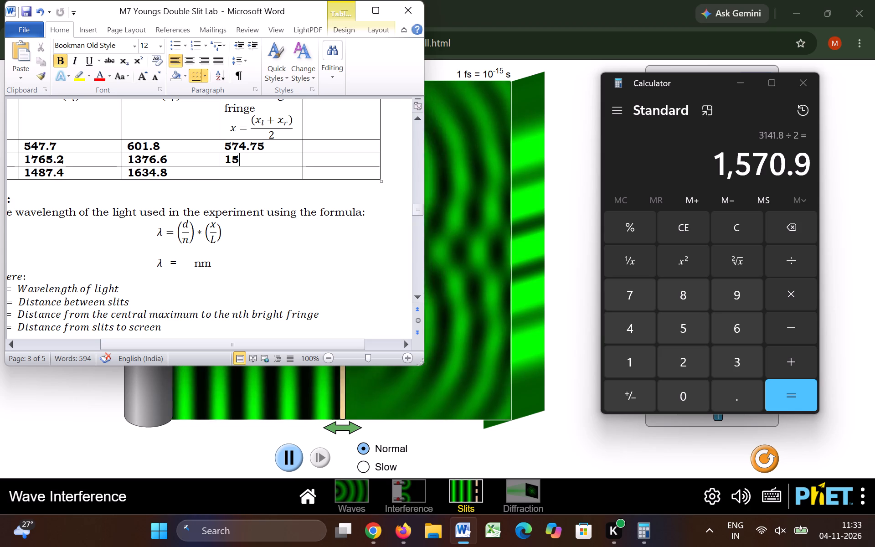
pyautogui.write('70')
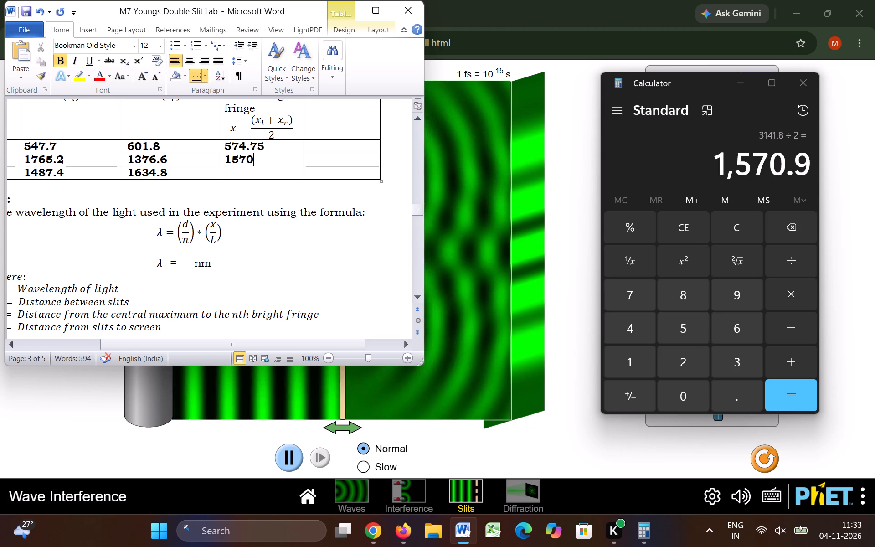
pyautogui.write('.9')
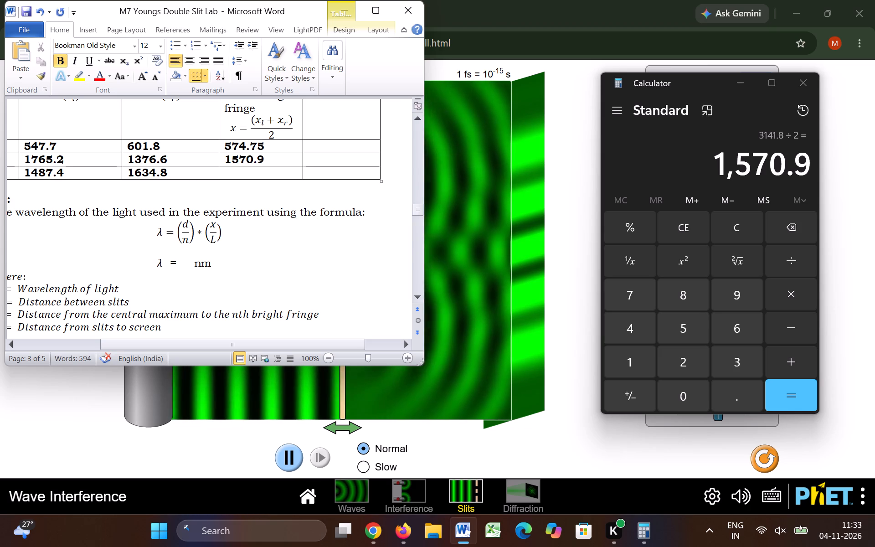
pyautogui.click(264, 173)
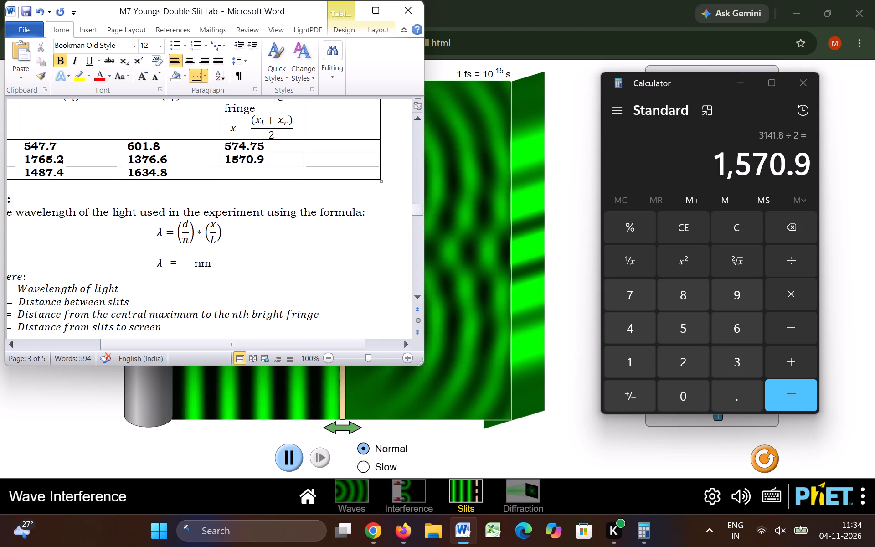
# Switch to Calculator, clear the previous result, and calculate the fringe order 3 average by adding 1487.4 and 1634.8 and dividing the sum by 2.
pyautogui.click(734, 224)
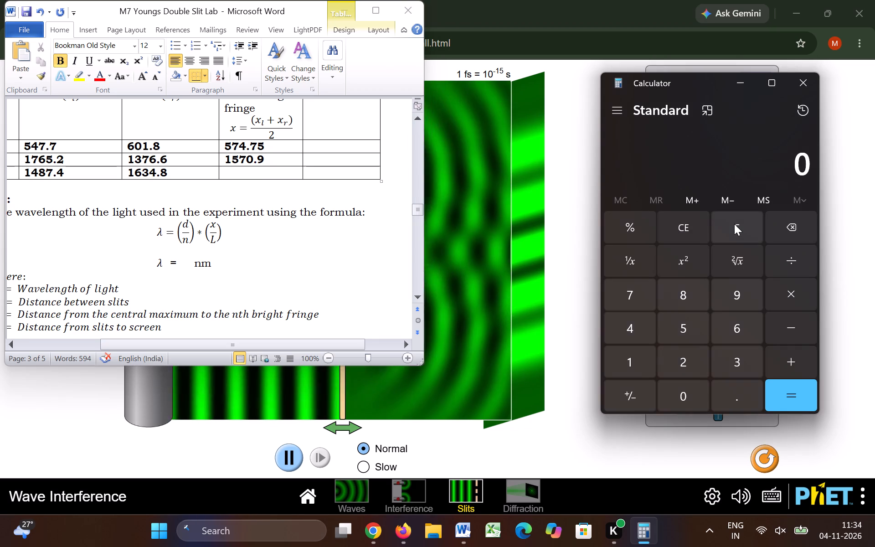
pyautogui.click(631, 362)
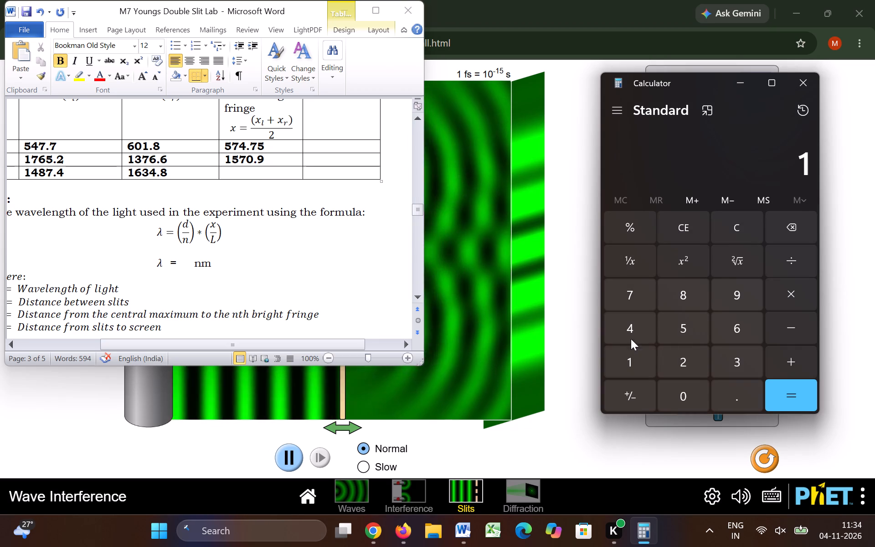
pyautogui.click(630, 332)
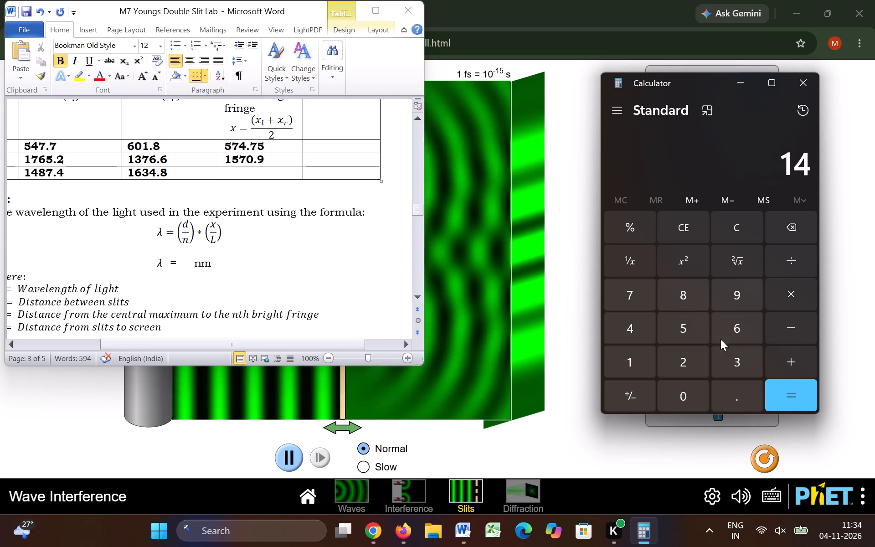
pyautogui.click(692, 300)
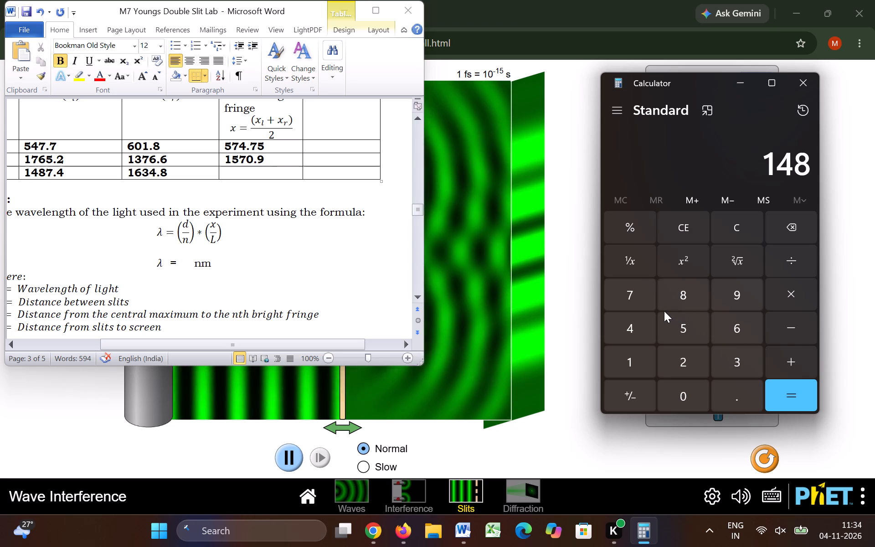
pyautogui.click(636, 304)
pyautogui.click(729, 396)
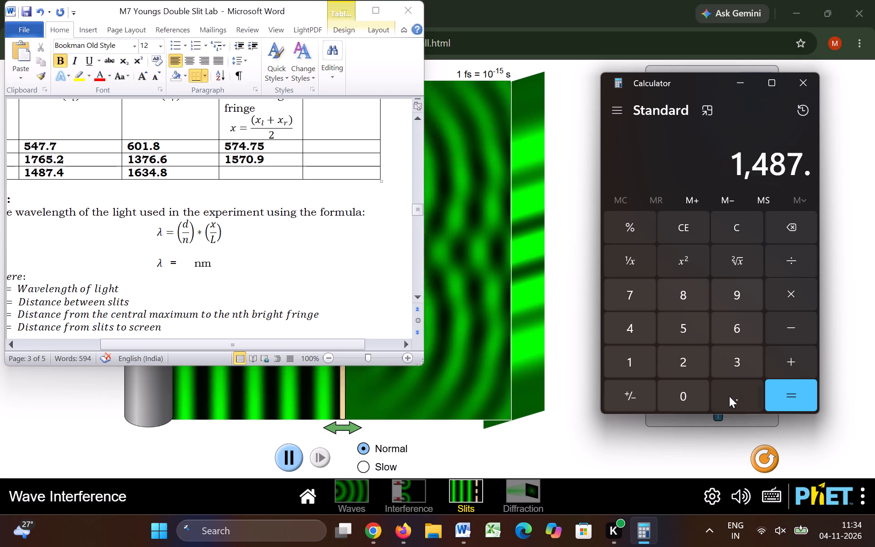
pyautogui.click(631, 325)
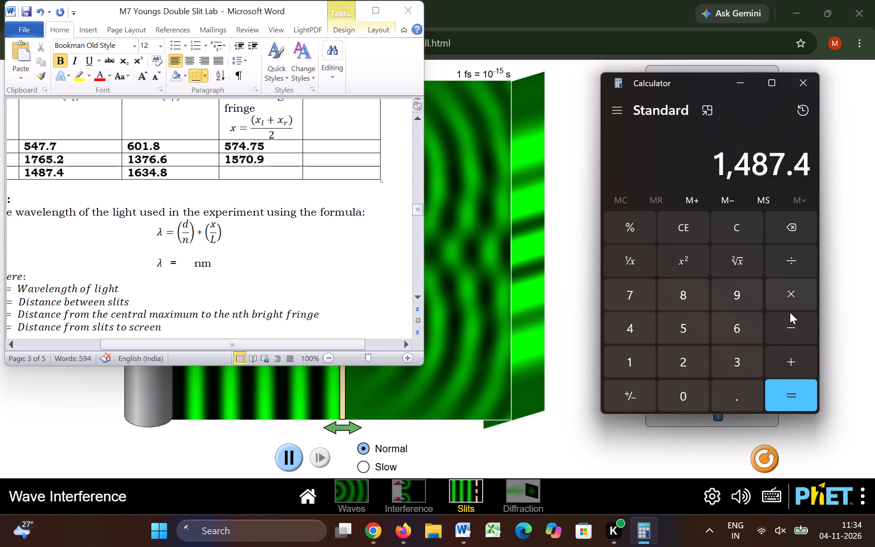
pyautogui.click(795, 357)
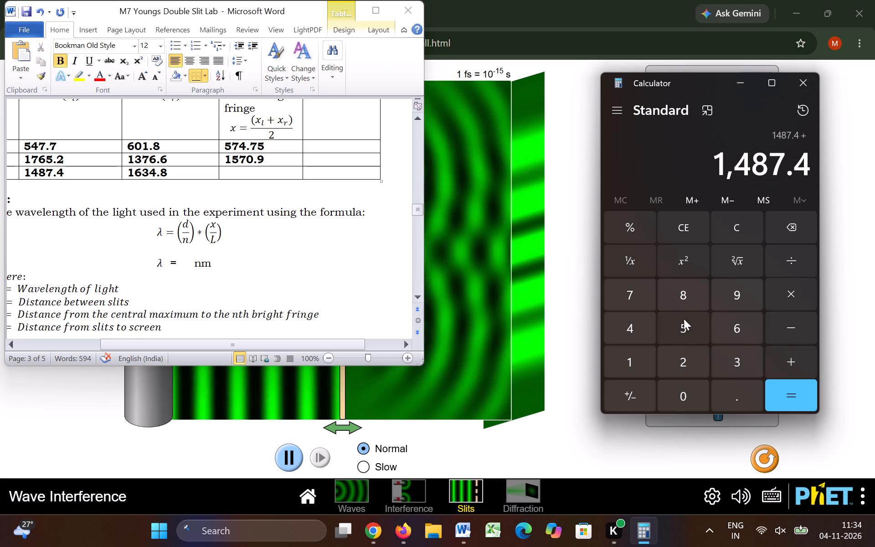
pyautogui.click(628, 365)
pyautogui.click(737, 325)
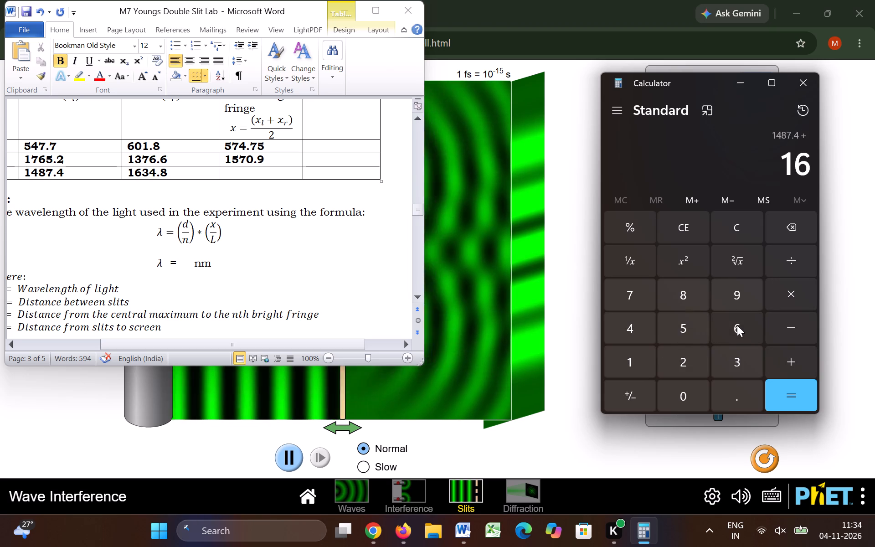
pyautogui.click(719, 364)
pyautogui.click(639, 329)
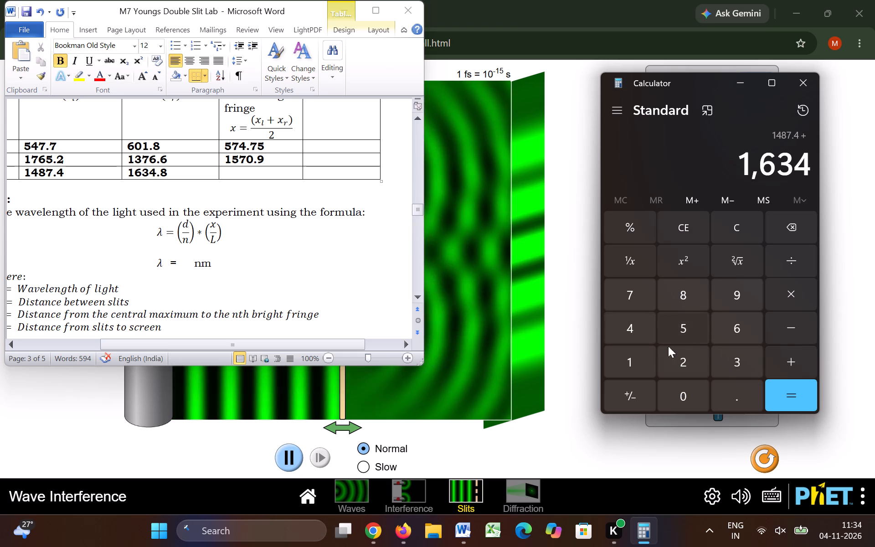
pyautogui.click(750, 392)
pyautogui.click(689, 295)
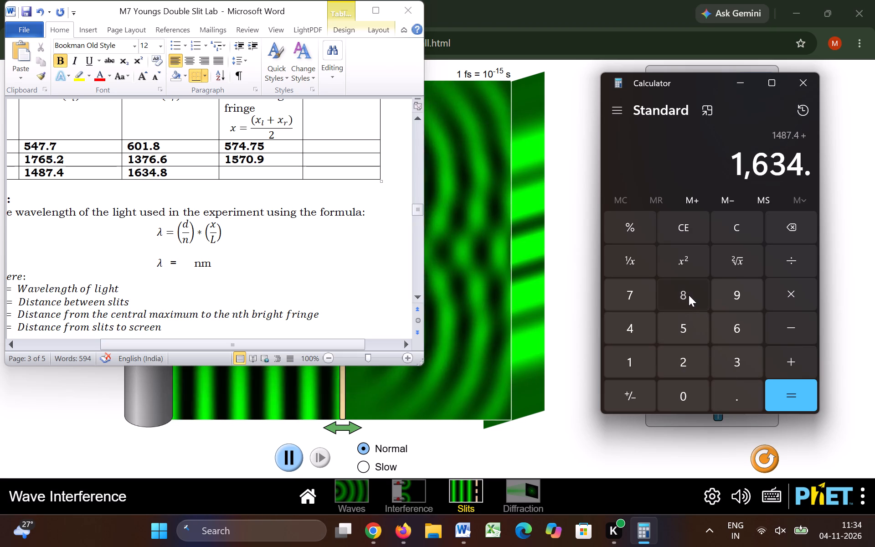
pyautogui.click(795, 387)
pyautogui.click(788, 272)
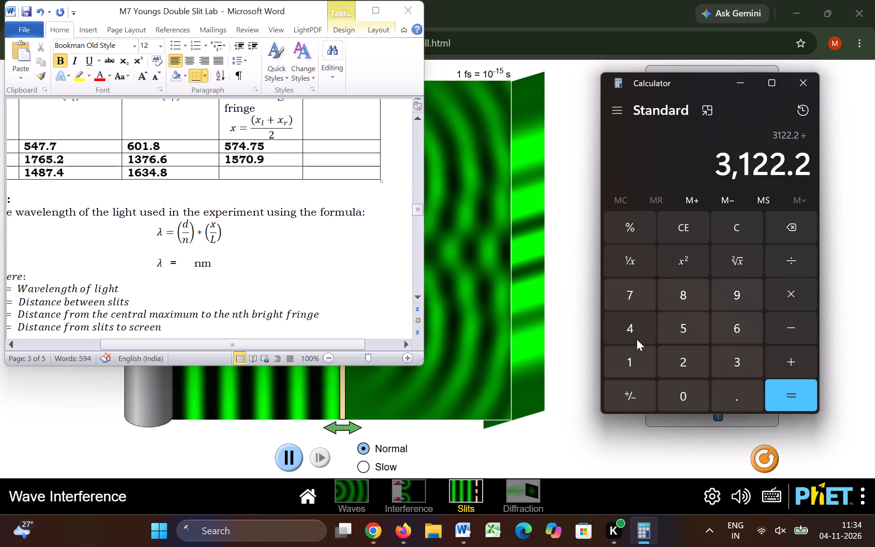
pyautogui.click(671, 359)
pyautogui.click(808, 387)
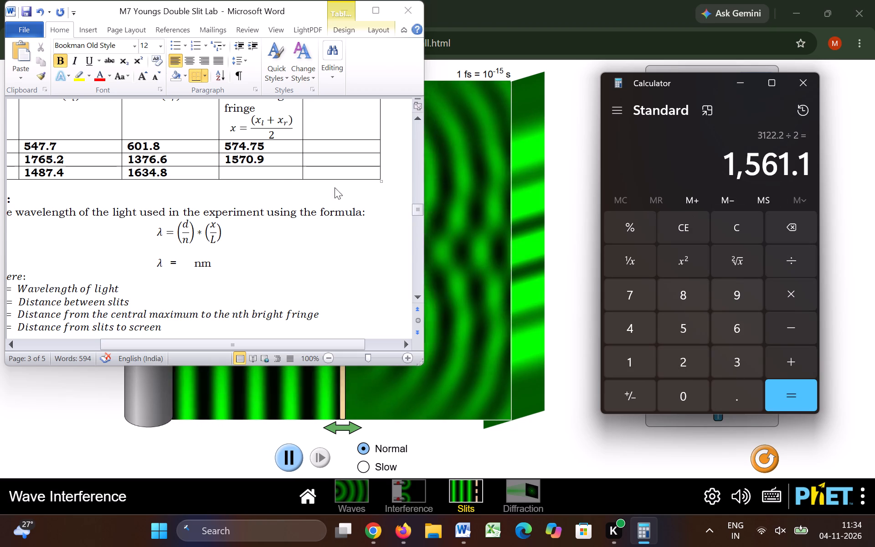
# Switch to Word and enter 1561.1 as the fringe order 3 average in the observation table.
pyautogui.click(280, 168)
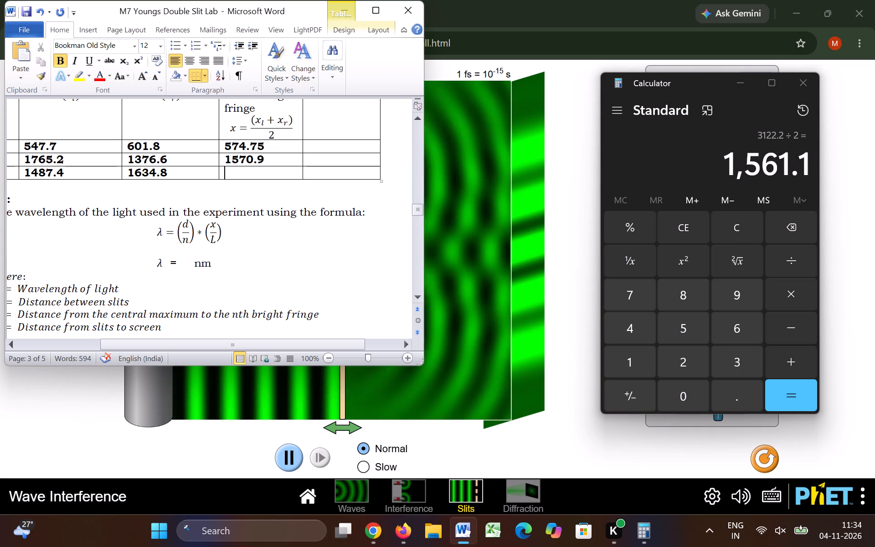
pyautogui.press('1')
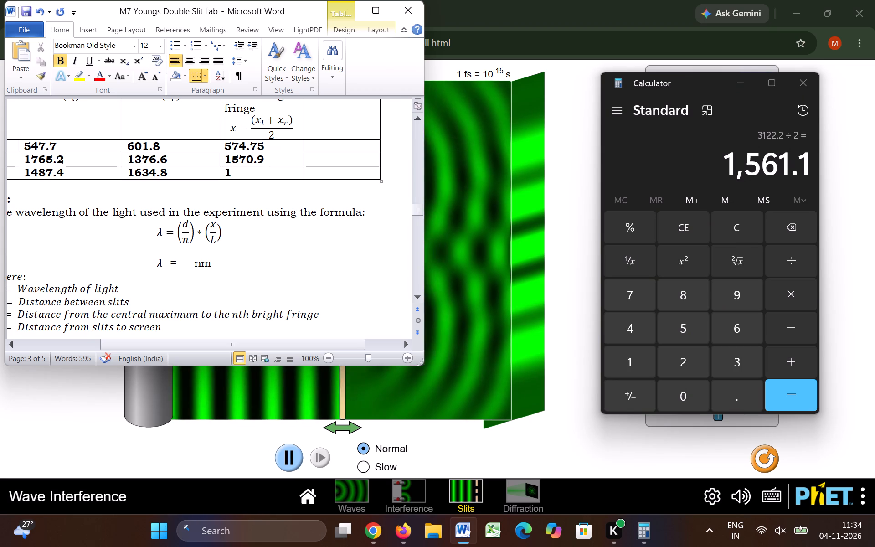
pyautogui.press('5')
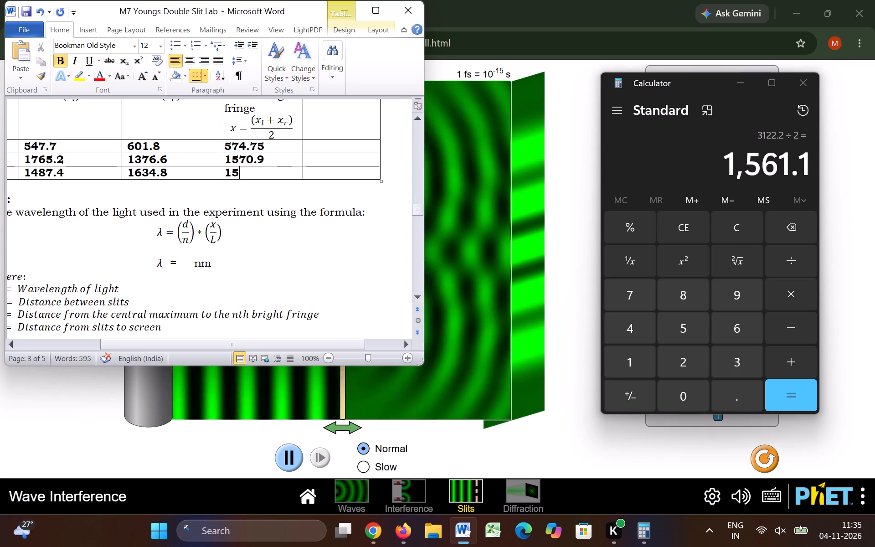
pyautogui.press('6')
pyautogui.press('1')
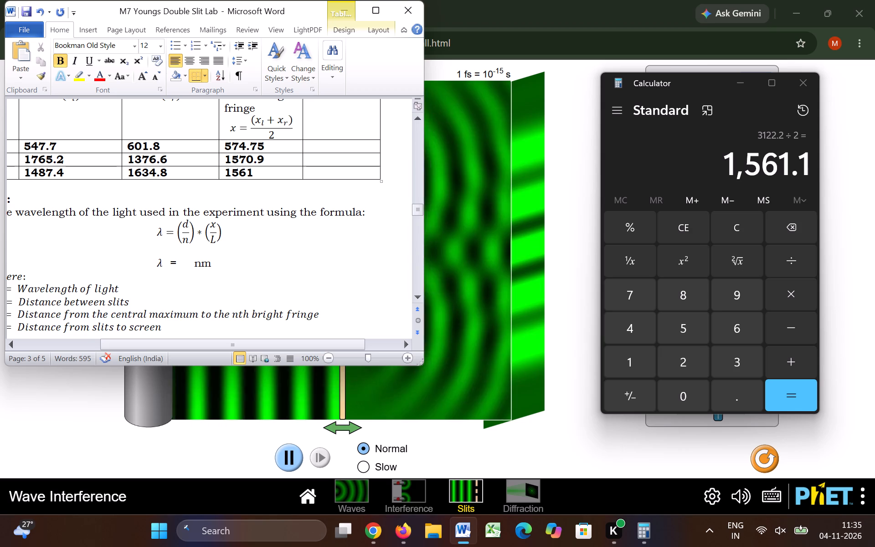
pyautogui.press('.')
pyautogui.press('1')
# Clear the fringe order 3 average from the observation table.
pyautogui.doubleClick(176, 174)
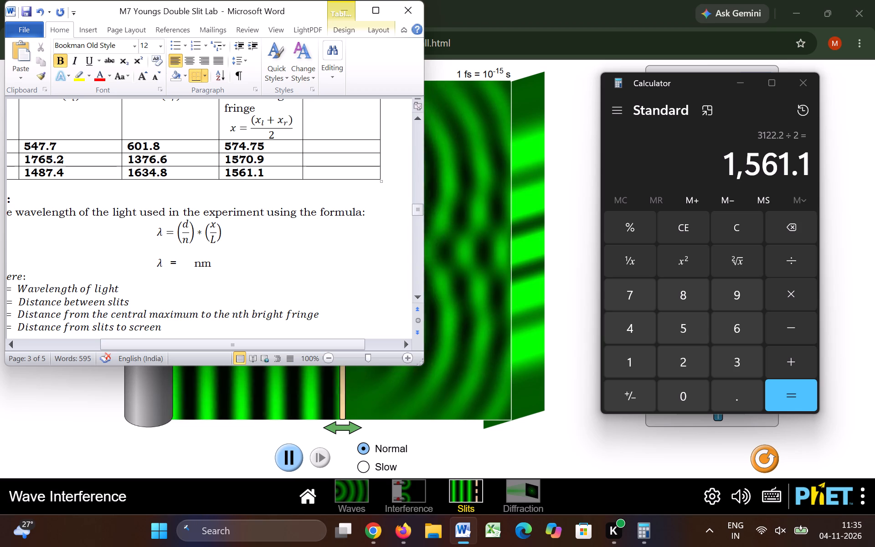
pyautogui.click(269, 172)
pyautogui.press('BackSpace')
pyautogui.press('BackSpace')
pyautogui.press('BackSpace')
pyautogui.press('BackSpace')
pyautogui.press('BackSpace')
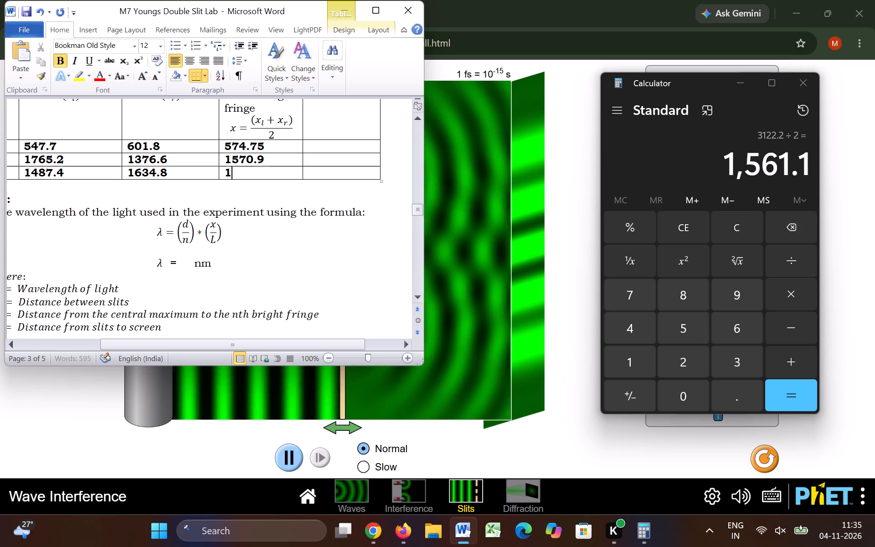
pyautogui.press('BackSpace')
# Change the fringe order 3 distance x_r in the observation table to 1726.1.
pyautogui.click(188, 175)
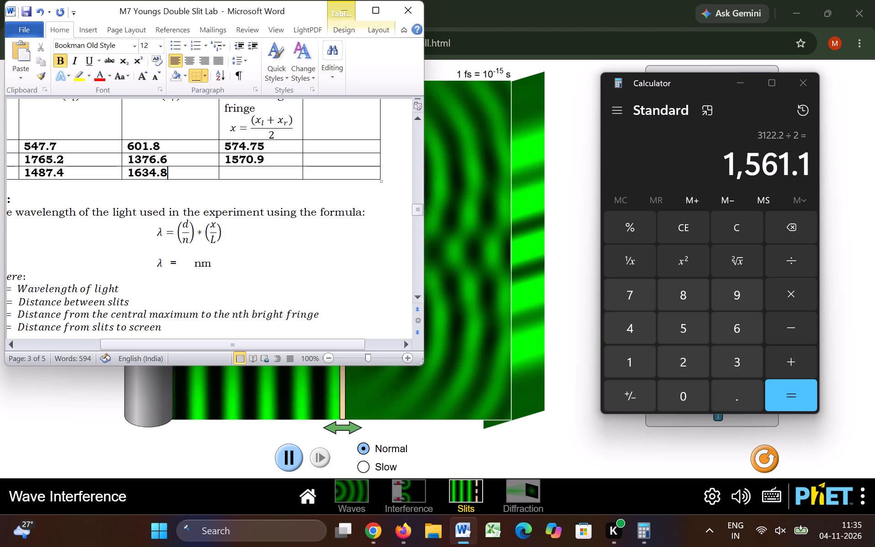
pyautogui.press('BackSpace')
pyautogui.press('BackSpace')
pyautogui.press('BackSpace')
pyautogui.press('BackSpace')
pyautogui.press('BackSpace')
pyautogui.press('BackSpace')
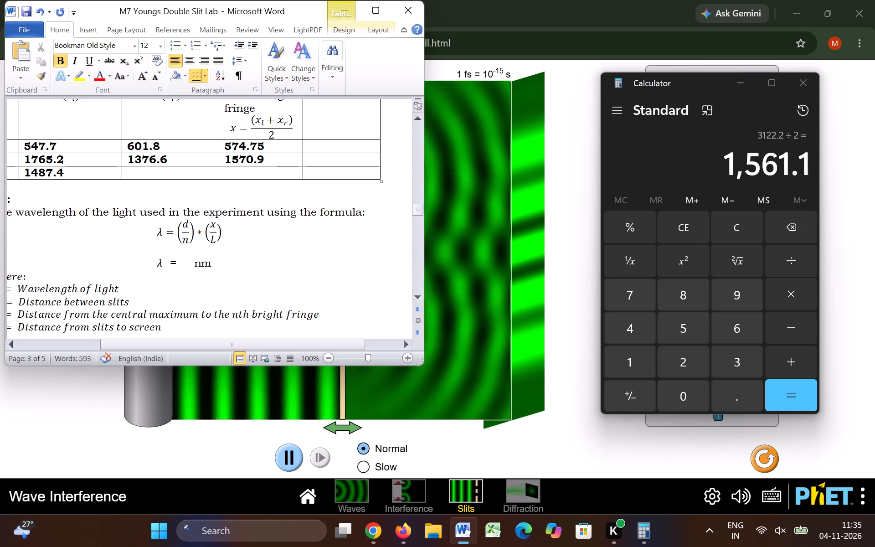
pyautogui.press('1')
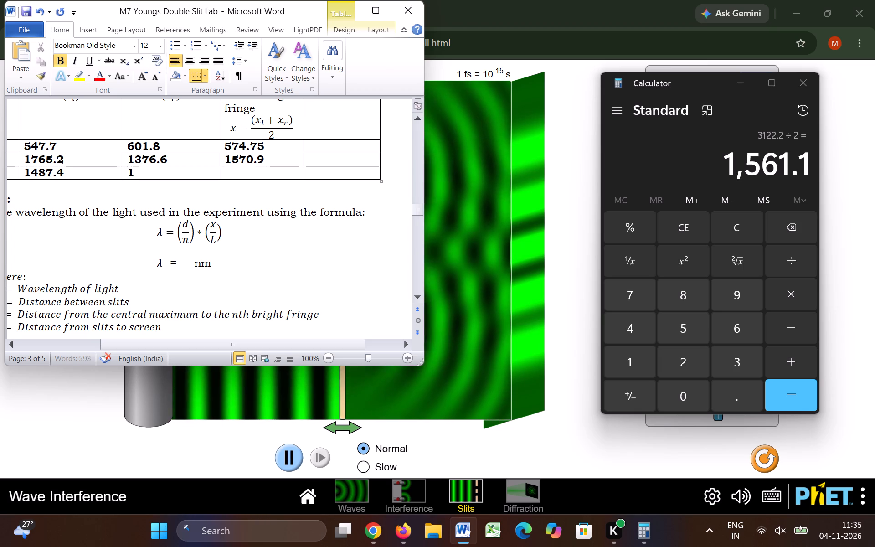
pyautogui.press('7')
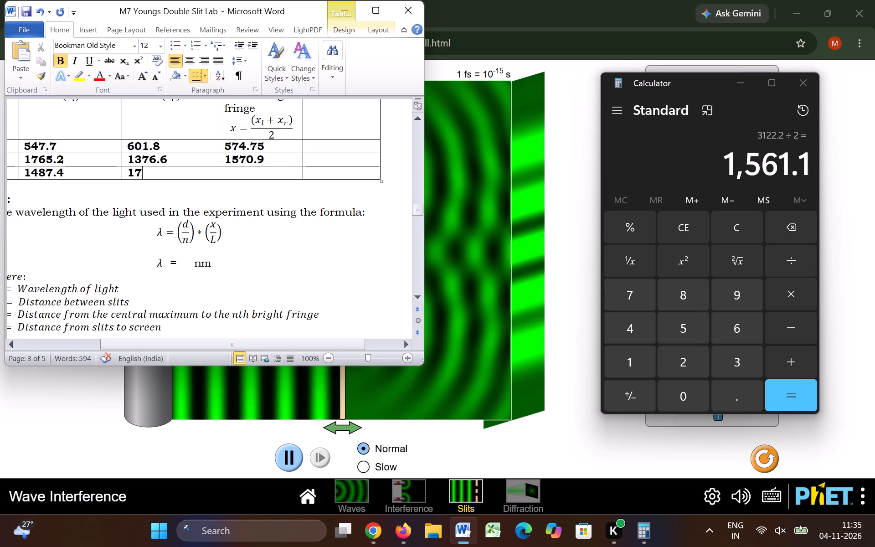
pyautogui.press('2')
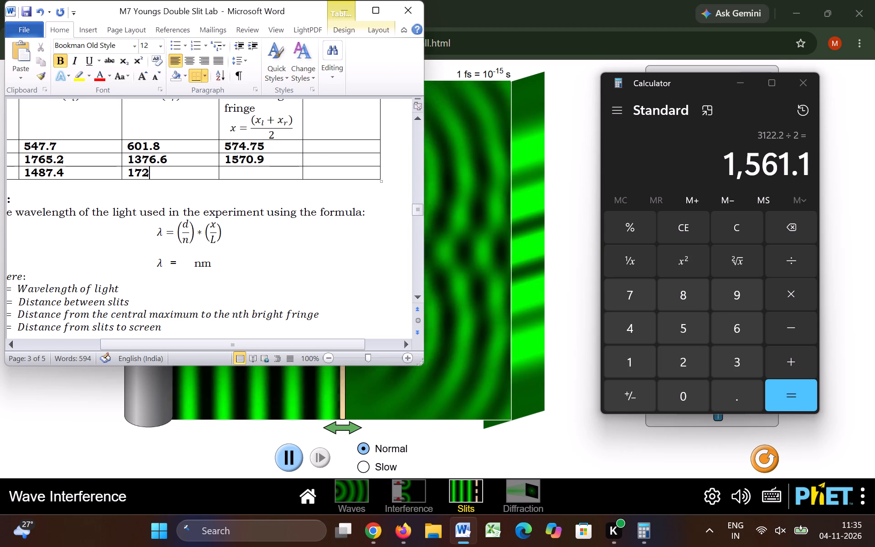
pyautogui.press('6')
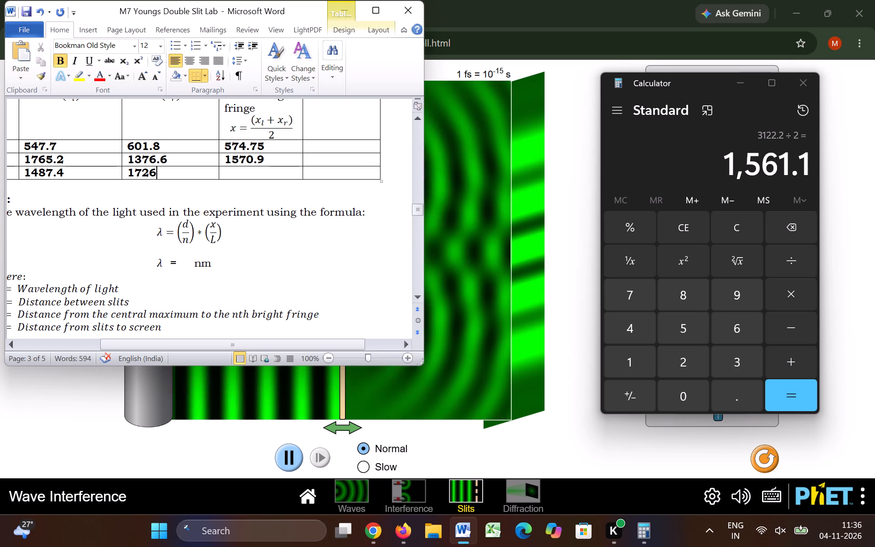
pyautogui.press('.')
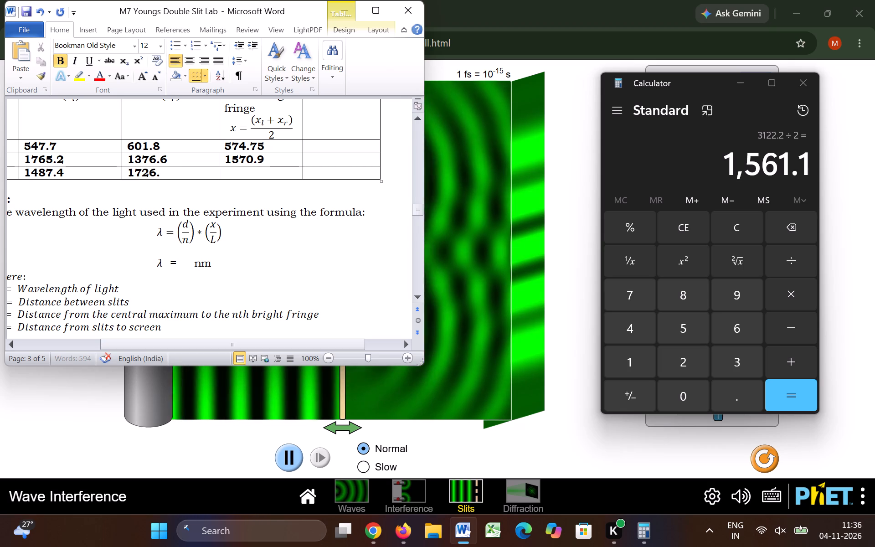
pyautogui.press('1')
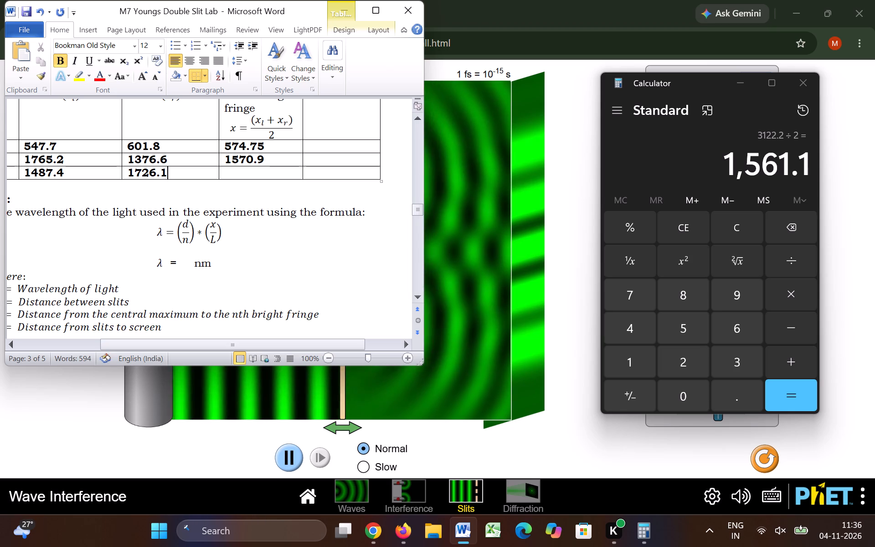
pyautogui.click(234, 171)
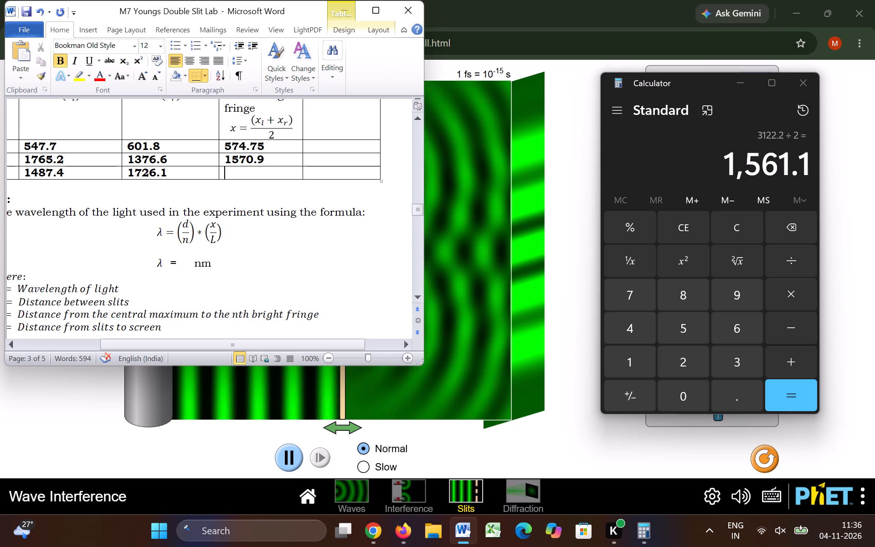
pyautogui.click(264, 169)
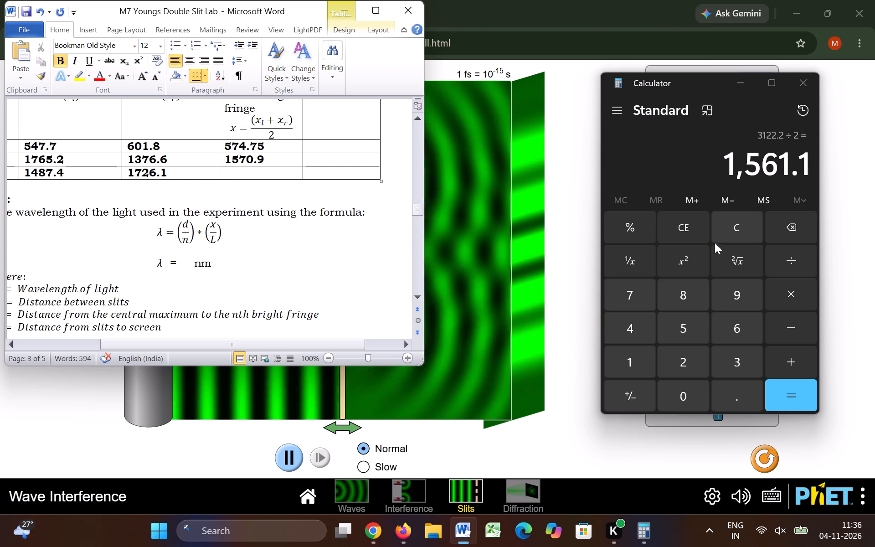
# Switch to Calculator, clear the previous result, and calculate the fringe order 3 average by adding 1487 and 1726.1 and dividing the sum by 2.
pyautogui.click(743, 226)
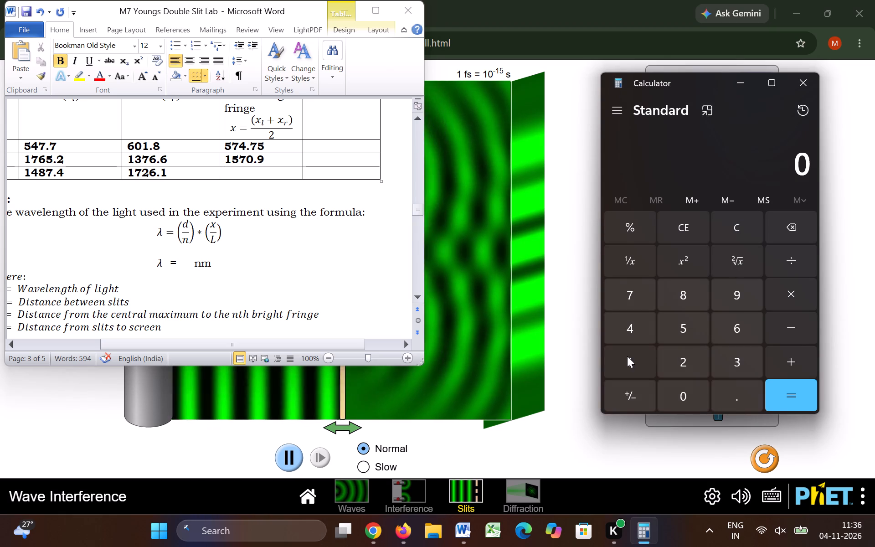
pyautogui.click(627, 356)
pyautogui.click(647, 327)
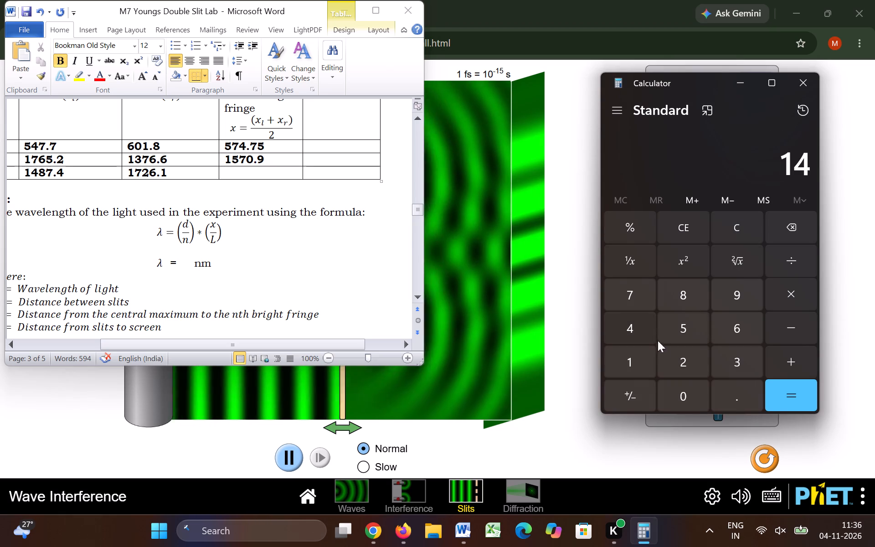
pyautogui.click(674, 303)
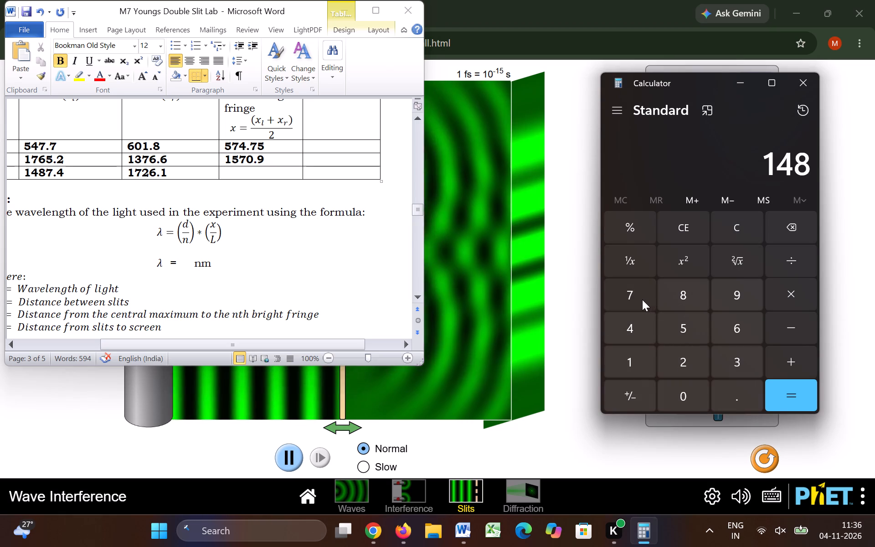
pyautogui.click(642, 299)
pyautogui.click(787, 353)
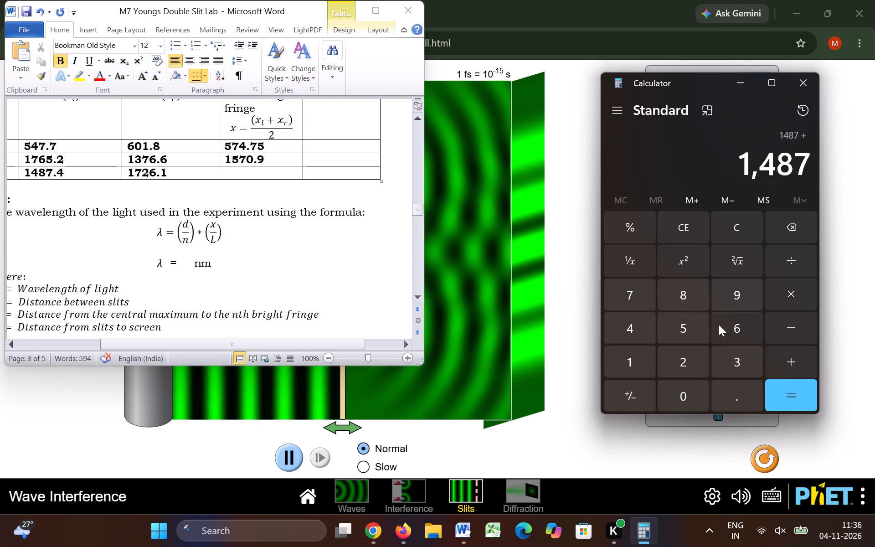
pyautogui.moveTo(623, 357); pyautogui.dragTo(622, 301)
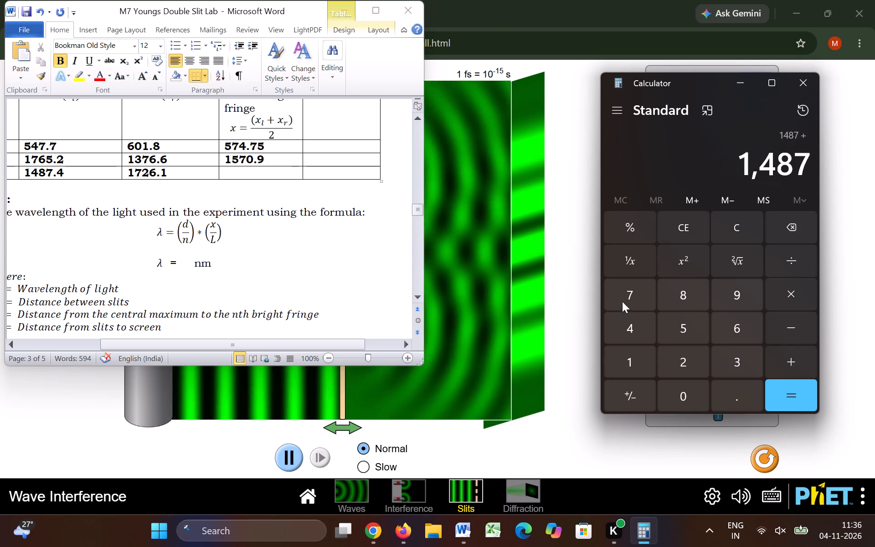
pyautogui.moveTo(622, 301); pyautogui.dragTo(630, 355)
pyautogui.click(621, 302)
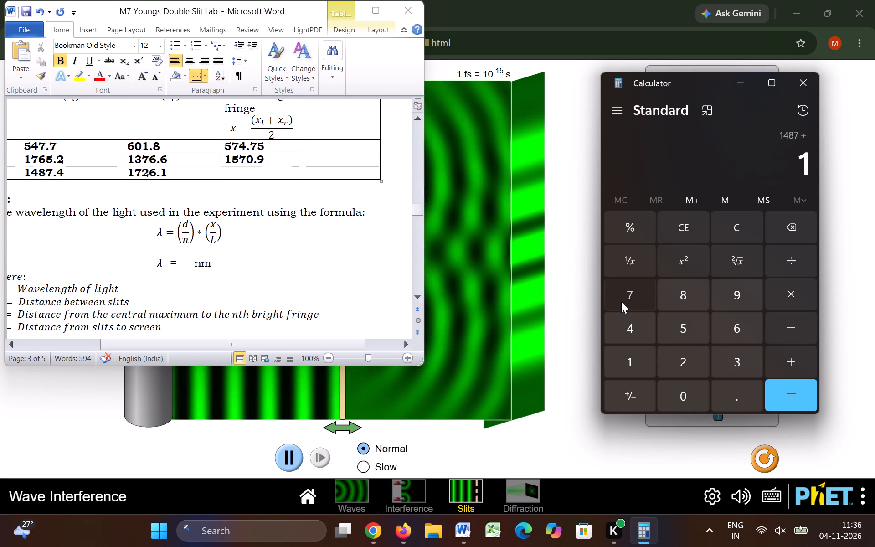
pyautogui.click(687, 357)
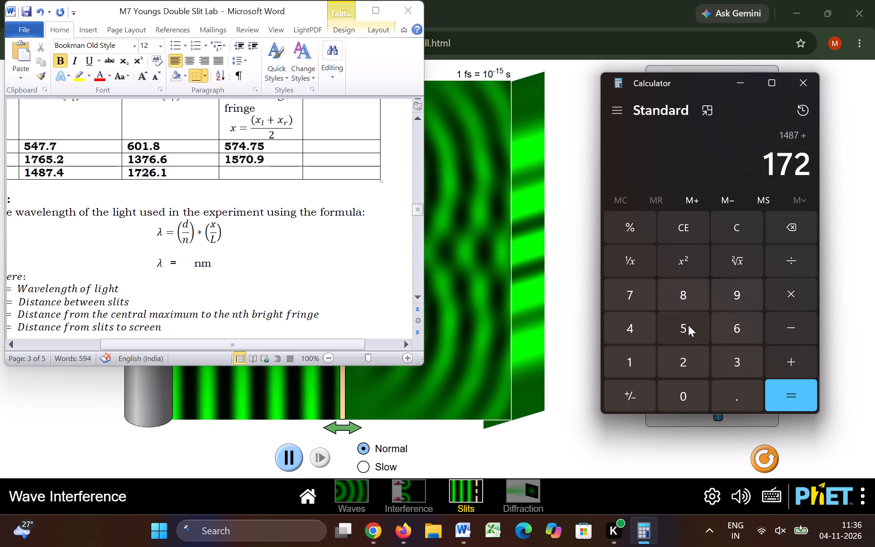
pyautogui.click(736, 322)
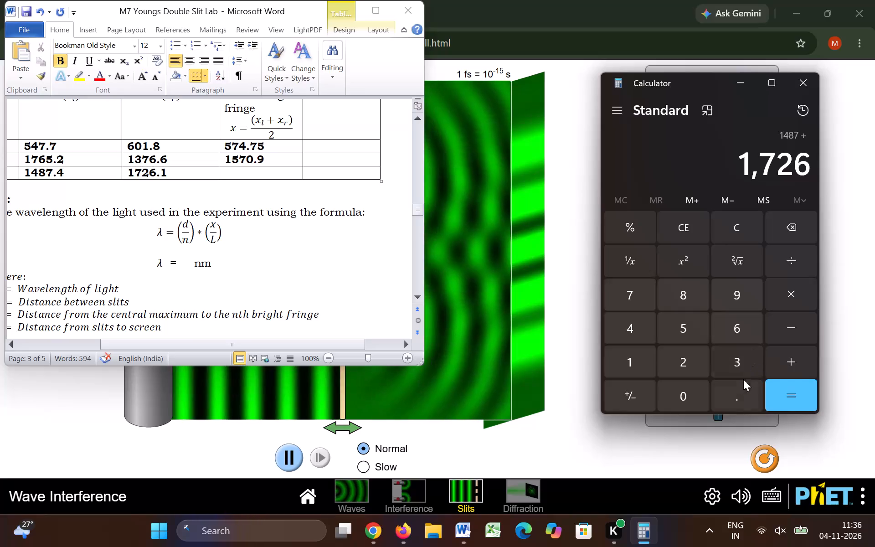
pyautogui.click(738, 389)
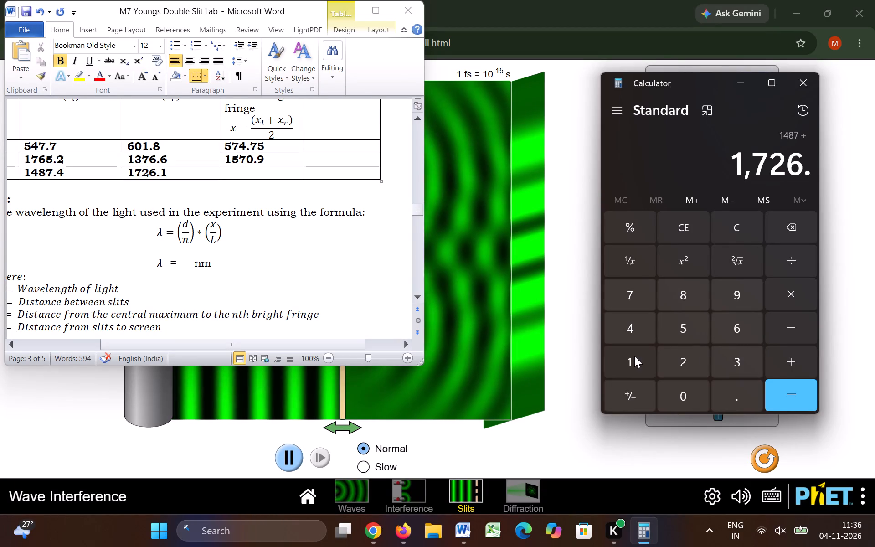
pyautogui.click(634, 356)
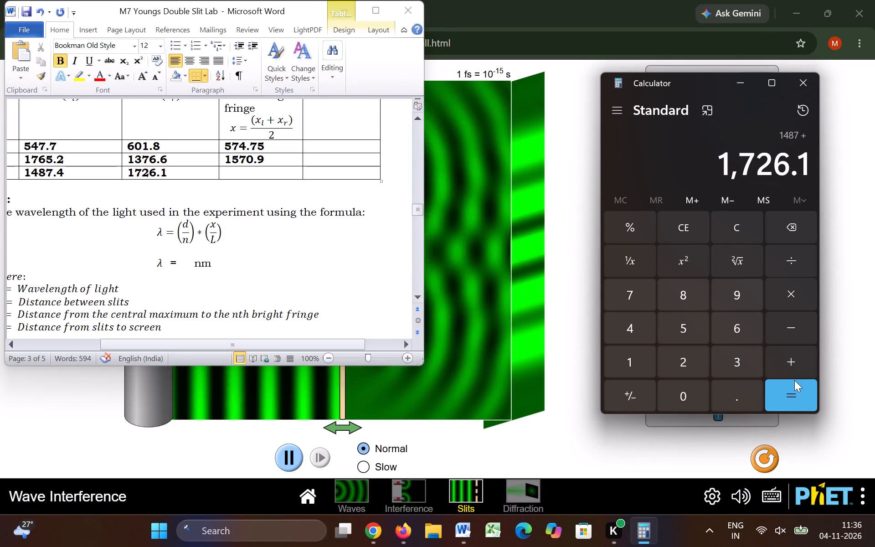
pyautogui.click(795, 382)
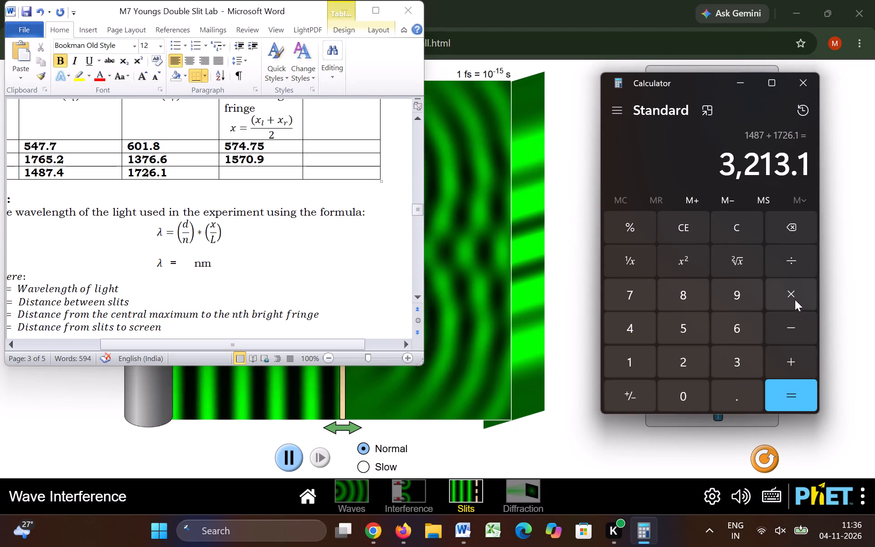
pyautogui.click(787, 261)
pyautogui.click(682, 362)
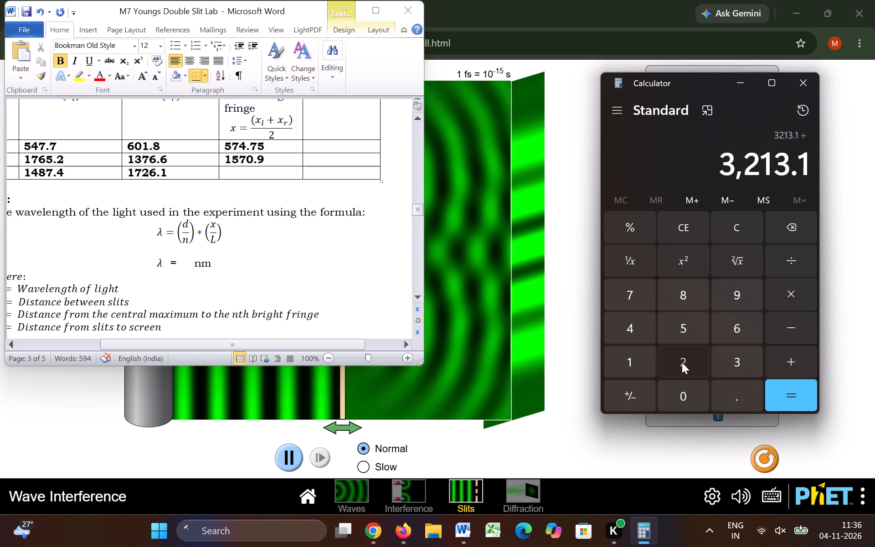
pyautogui.click(787, 383)
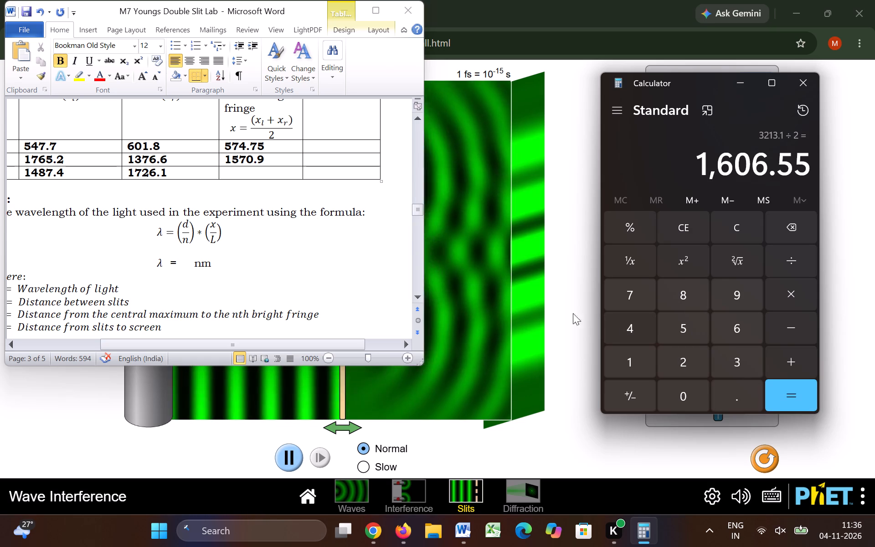
# Switch to Word and enter 1606.55 as the fringe order 3 average in the observation table.
pyautogui.click(294, 171)
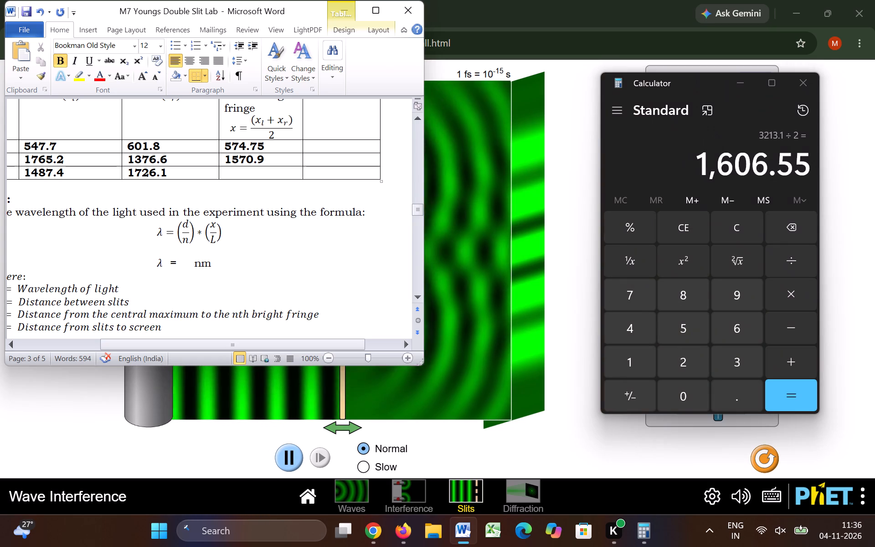
pyautogui.press('1')
pyautogui.press('6')
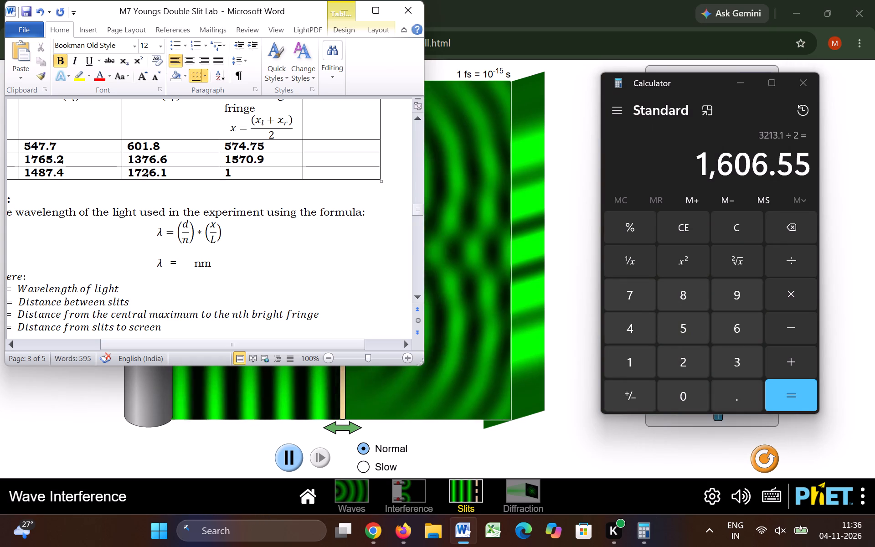
pyautogui.press('0')
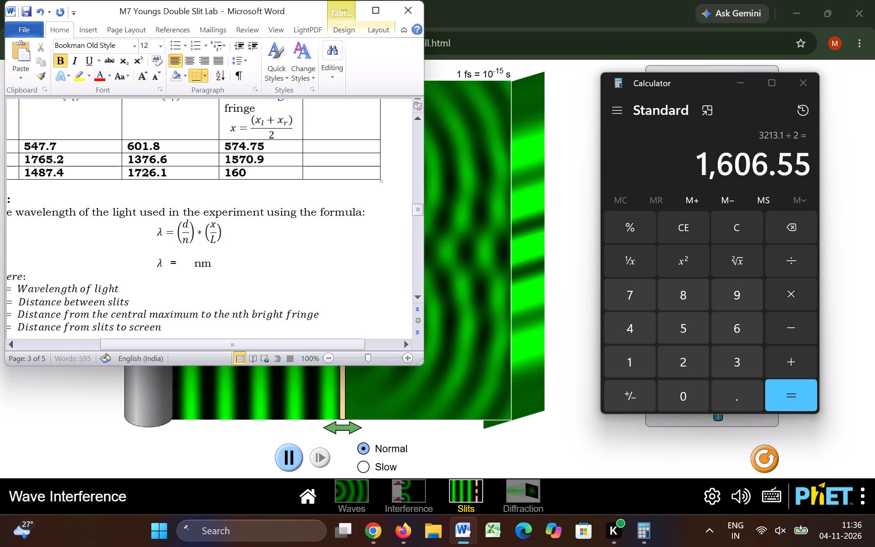
pyautogui.press('6')
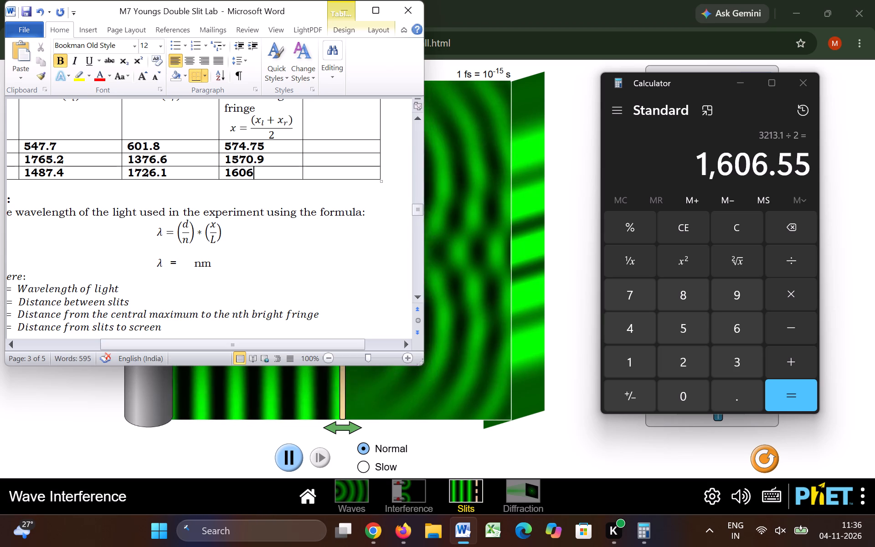
pyautogui.press('.')
pyautogui.write('55')
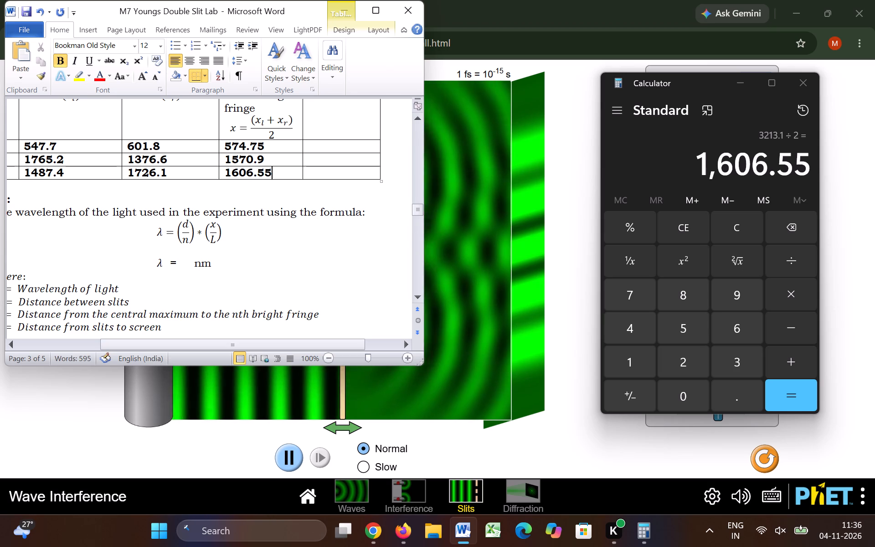
pyautogui.click(332, 269)
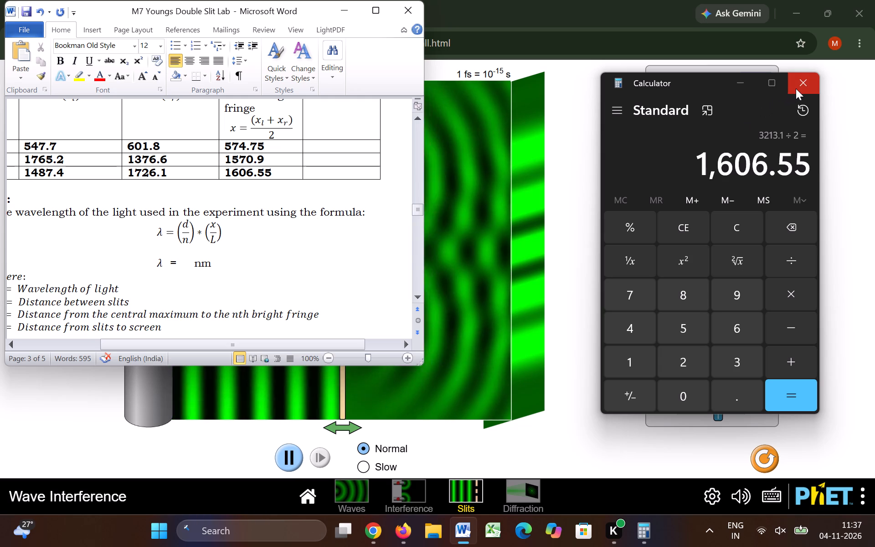
# Switch to Calculator and clear the previous result.
pyautogui.click(735, 232)
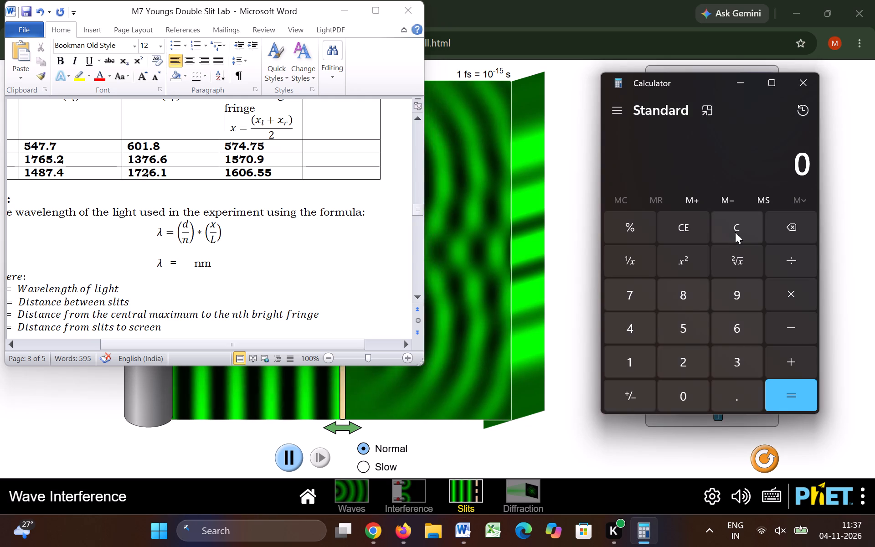
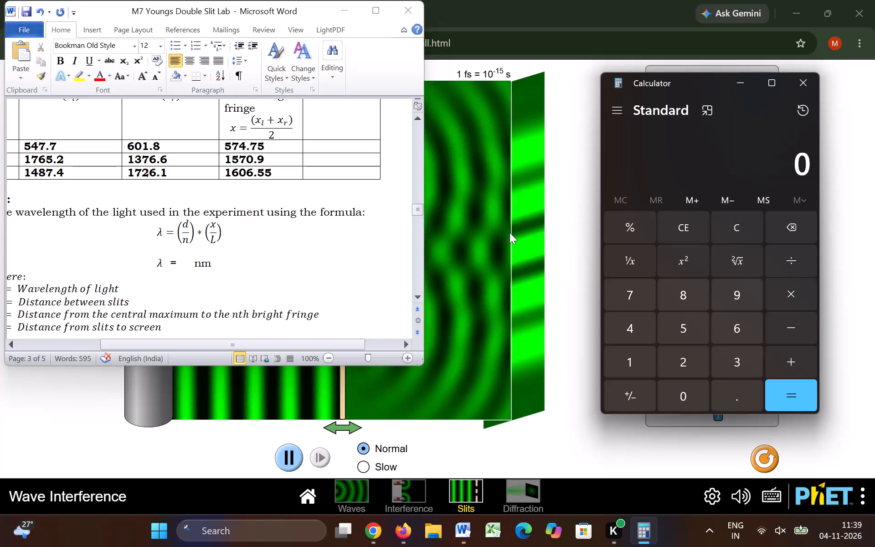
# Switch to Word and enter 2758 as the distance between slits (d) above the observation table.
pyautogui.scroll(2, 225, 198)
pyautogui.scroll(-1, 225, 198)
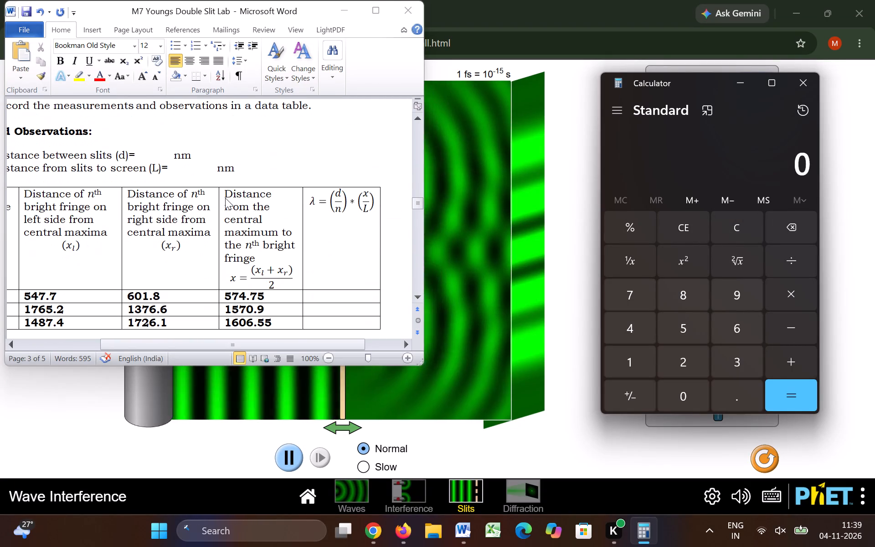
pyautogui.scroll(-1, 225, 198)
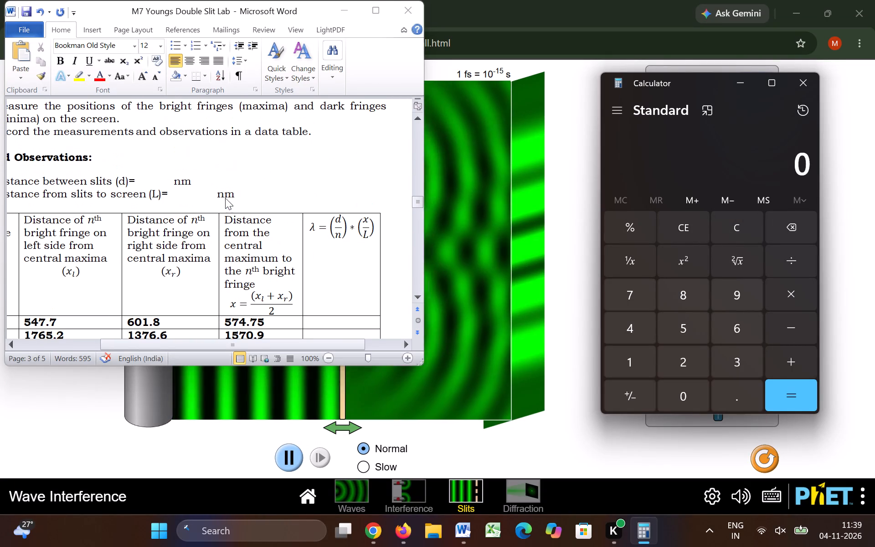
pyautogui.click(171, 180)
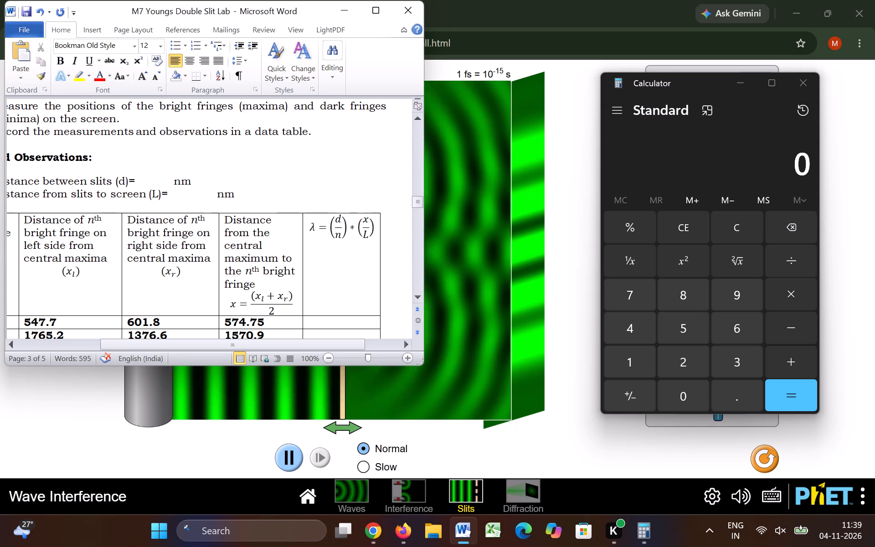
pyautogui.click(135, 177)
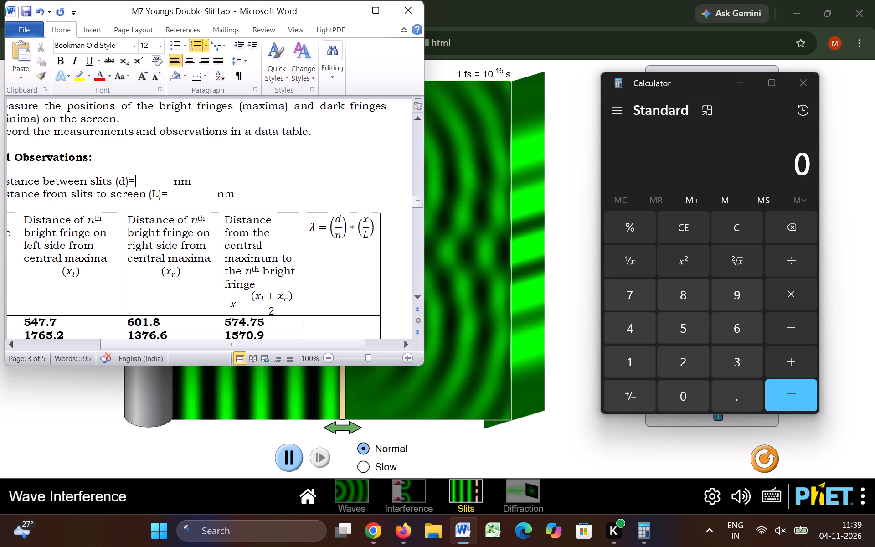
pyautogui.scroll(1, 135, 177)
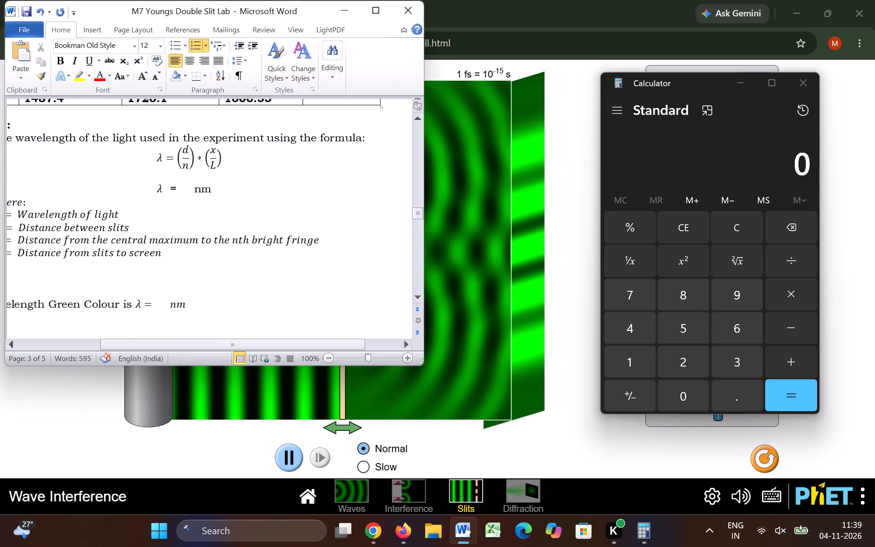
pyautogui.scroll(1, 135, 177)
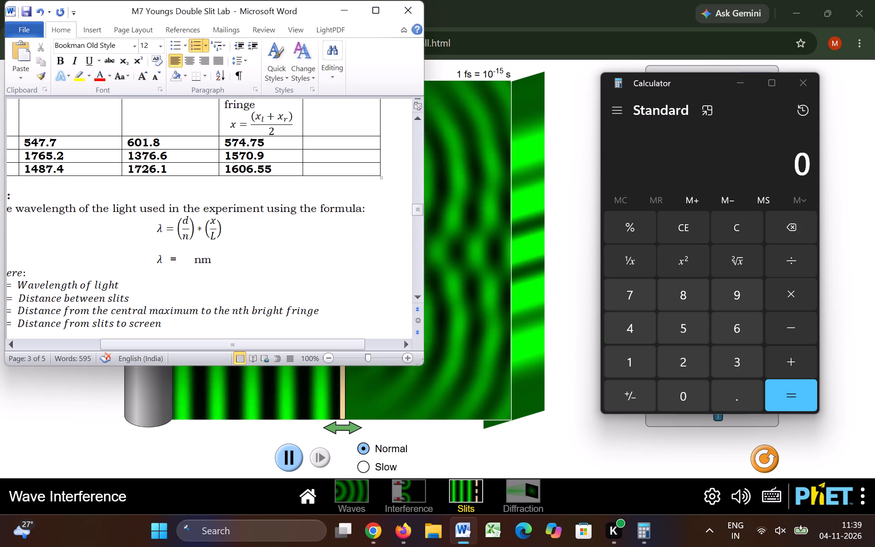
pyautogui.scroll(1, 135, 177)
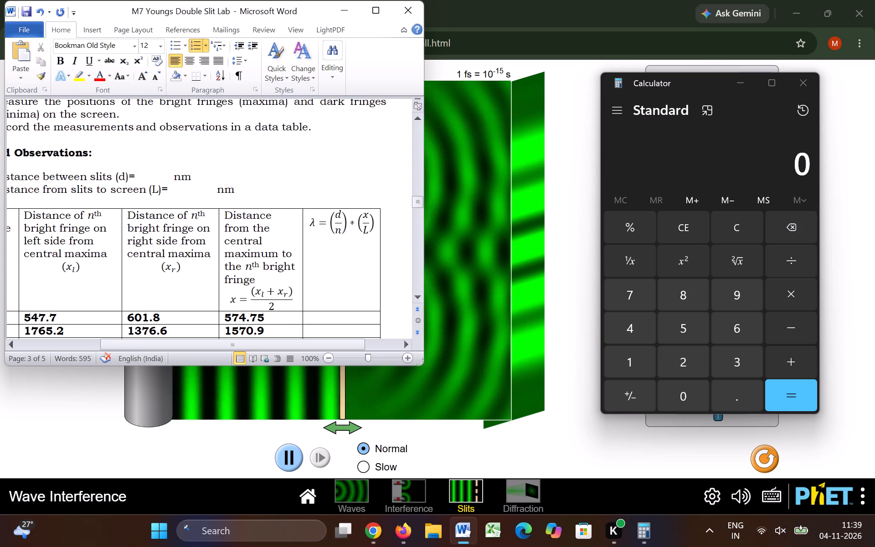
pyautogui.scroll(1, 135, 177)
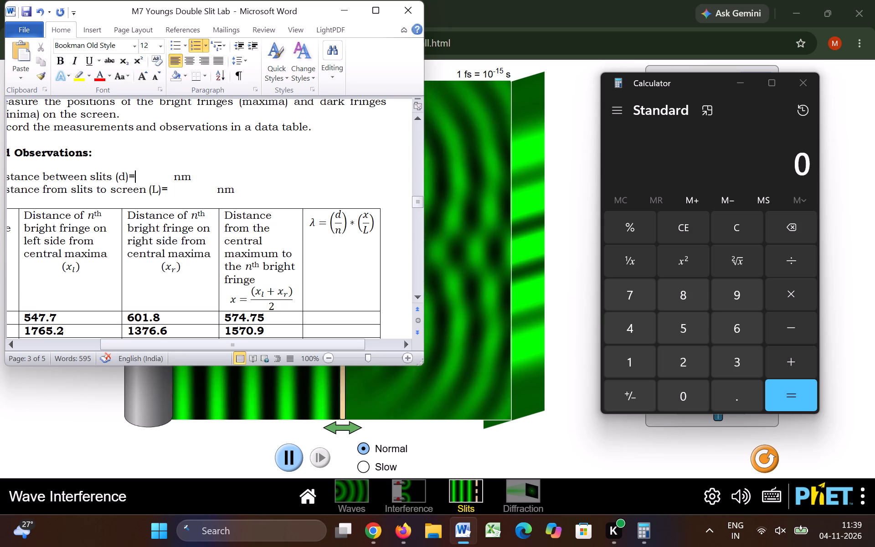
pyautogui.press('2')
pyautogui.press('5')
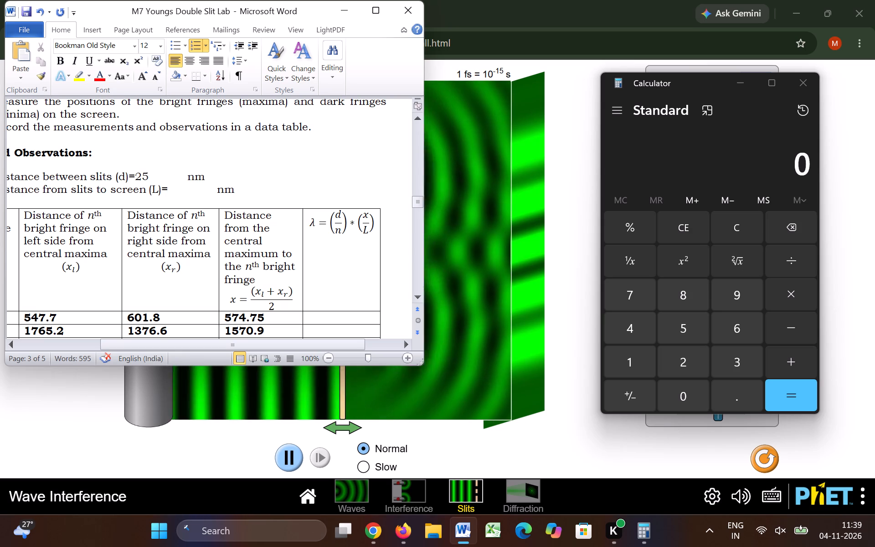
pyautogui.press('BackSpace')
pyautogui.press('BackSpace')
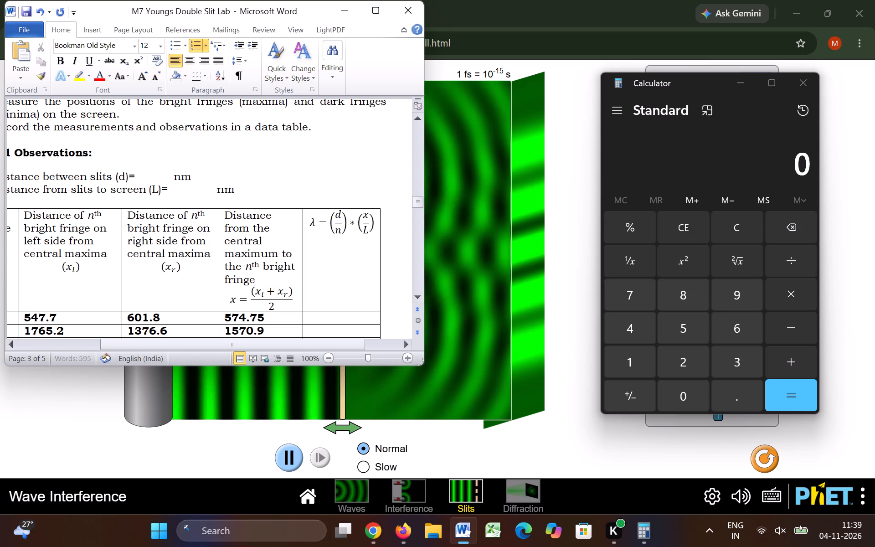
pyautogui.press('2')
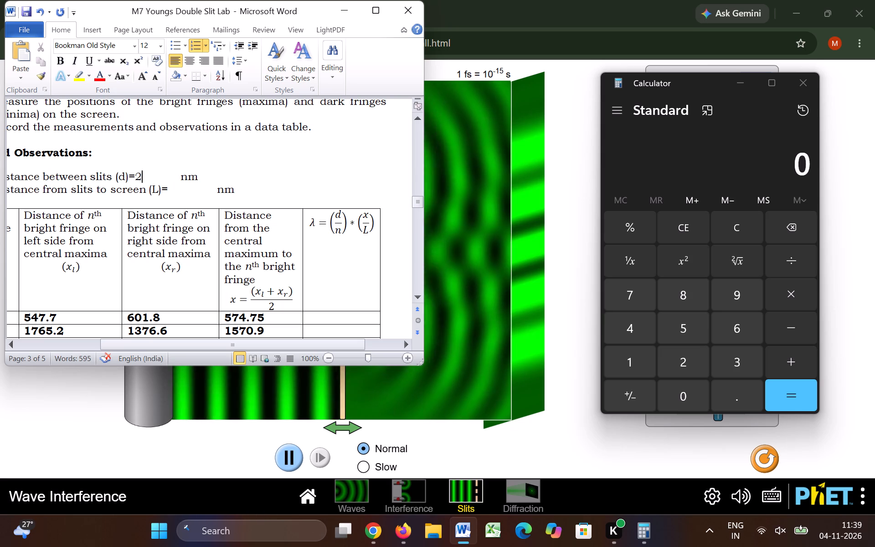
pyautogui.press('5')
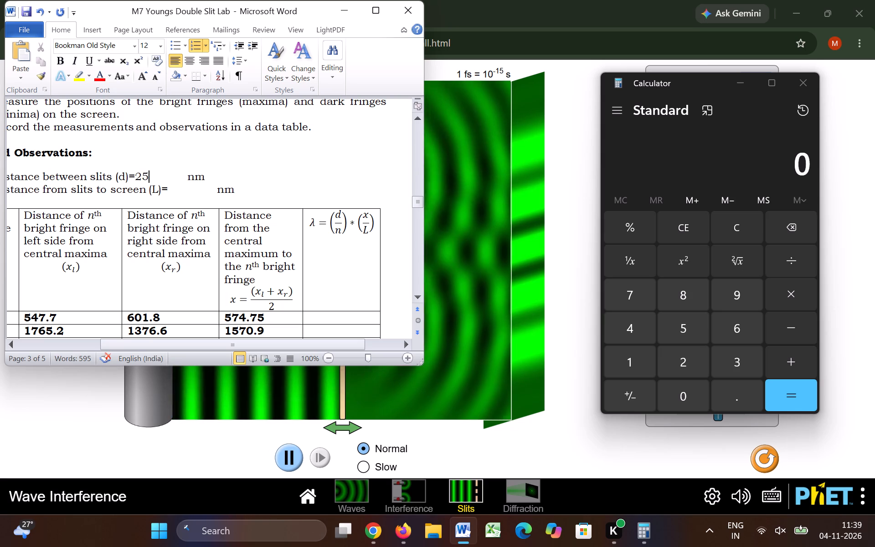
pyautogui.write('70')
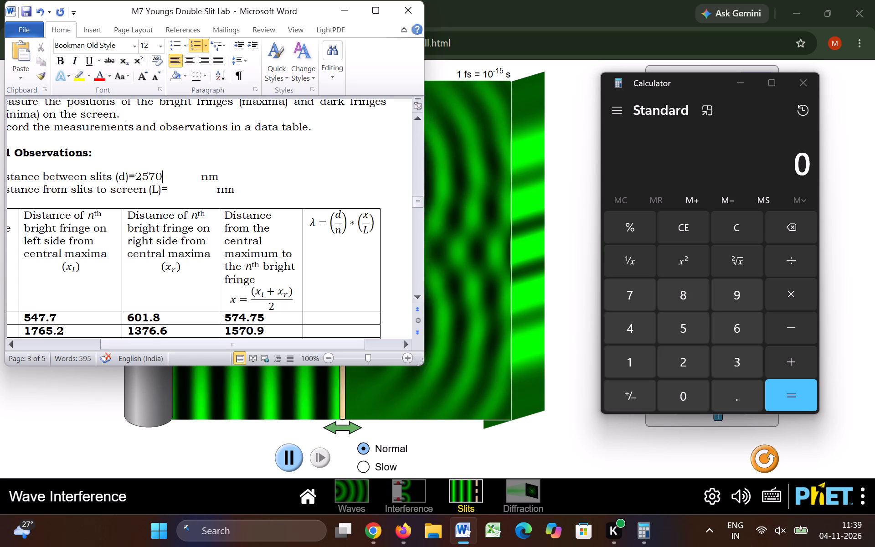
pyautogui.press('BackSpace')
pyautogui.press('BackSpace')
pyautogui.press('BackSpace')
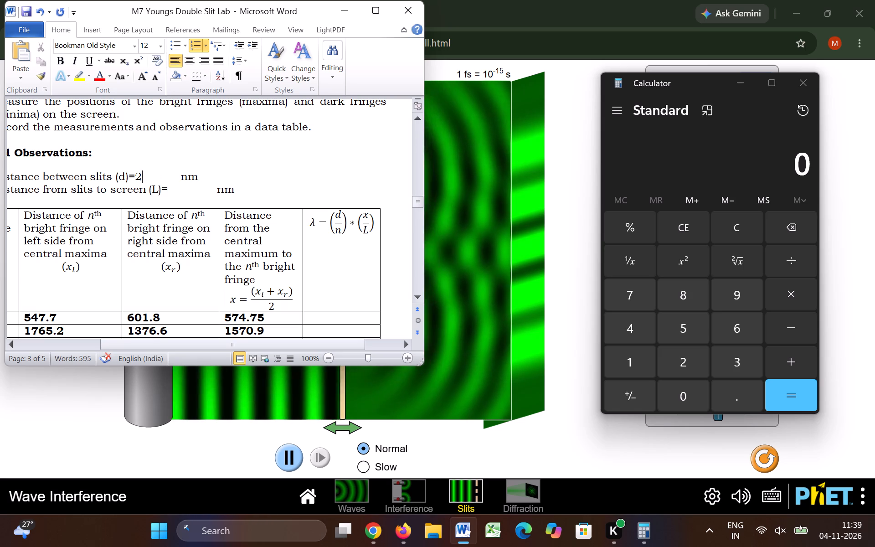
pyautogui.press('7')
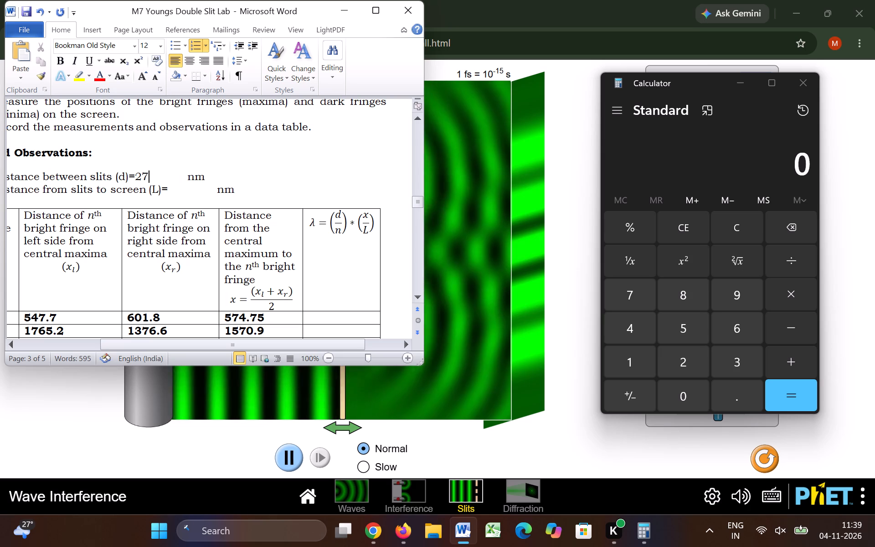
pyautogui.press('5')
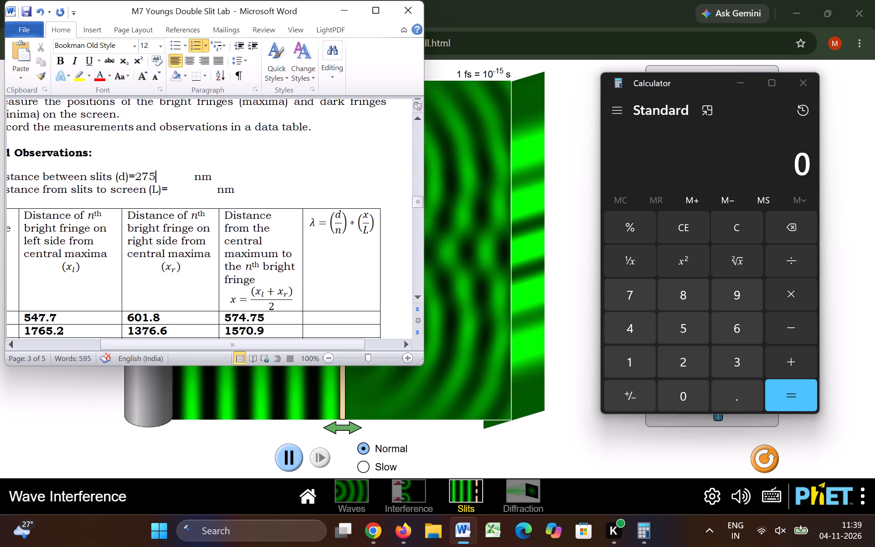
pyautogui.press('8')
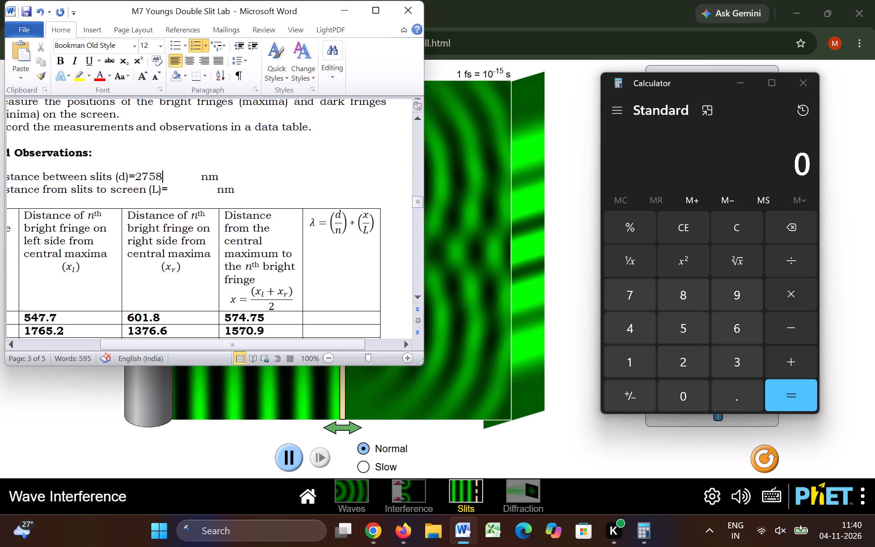
# Remove the extra spaces between the slit distance value and its nm unit.
pyautogui.click(200, 177)
pyautogui.press('BackSpace')
pyautogui.press('BackSpace')
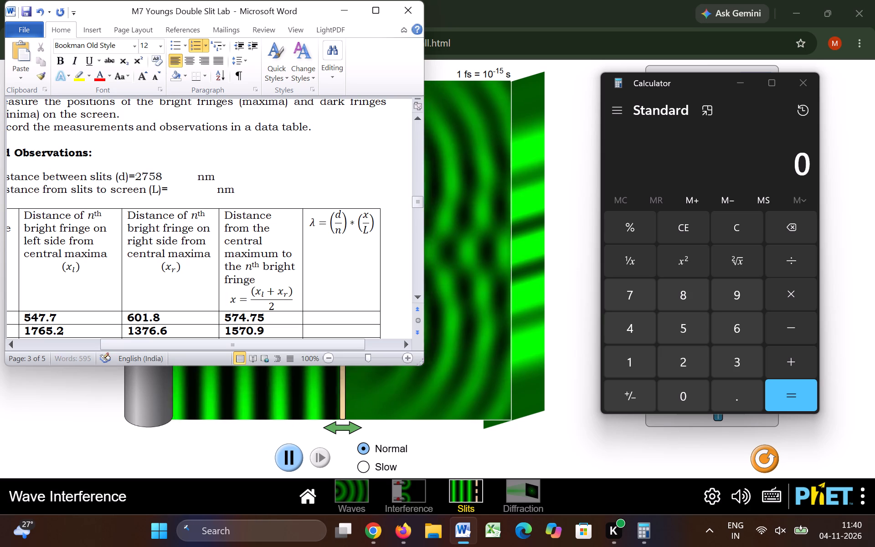
pyautogui.press('BackSpace')
pyautogui.press('BackSpace')
pyautogui.press('BackSpace')
pyautogui.press('BackSpace')
pyautogui.press('BackSpace')
pyautogui.press('BackSpace')
pyautogui.press('BackSpace')
pyautogui.press('BackSpace')
pyautogui.press('BackSpace')
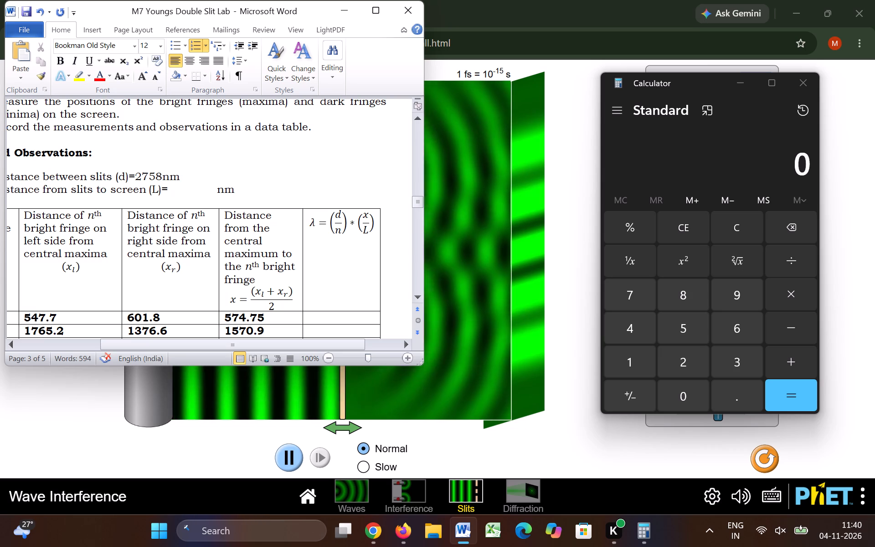
# Change the distance between slits (d) to 2568 nm.
pyautogui.click(148, 175)
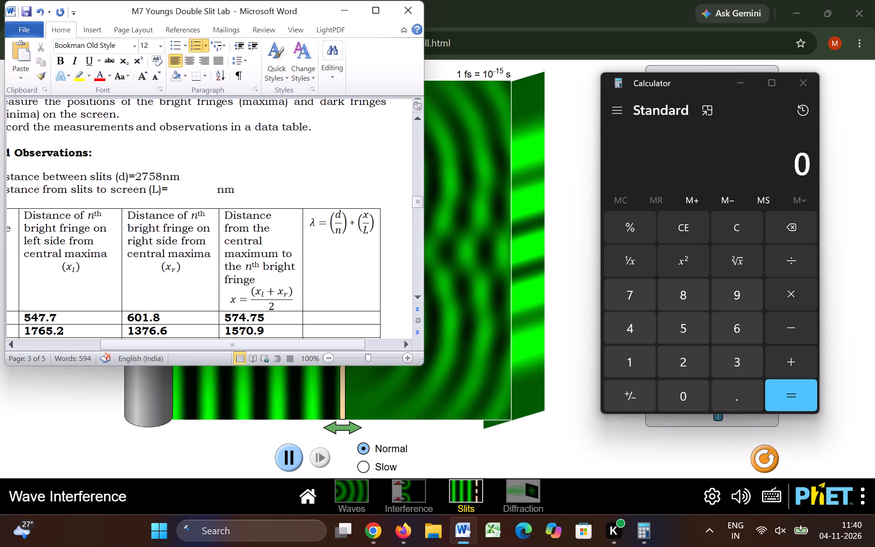
pyautogui.click(162, 175)
pyautogui.press('BackSpace')
pyautogui.press('BackSpace')
pyautogui.press('BackSpace')
pyautogui.press('BackSpace')
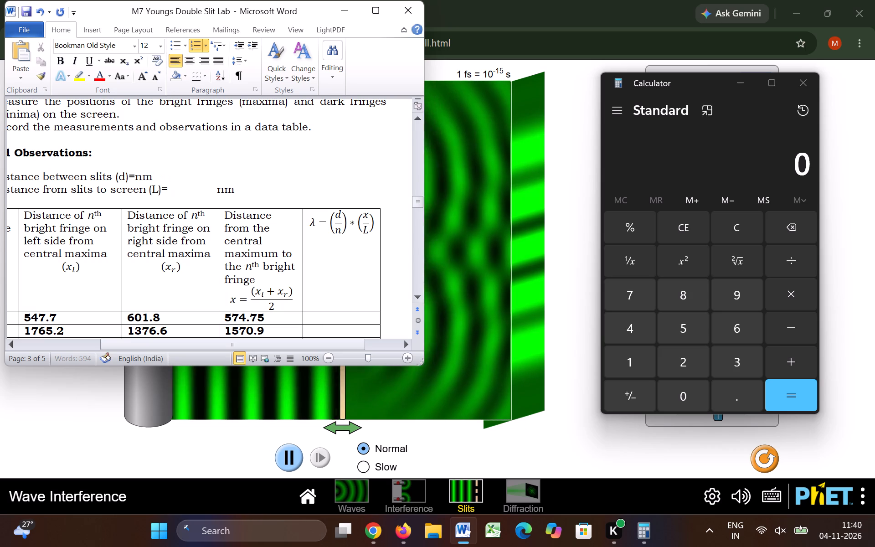
pyautogui.write('2568')
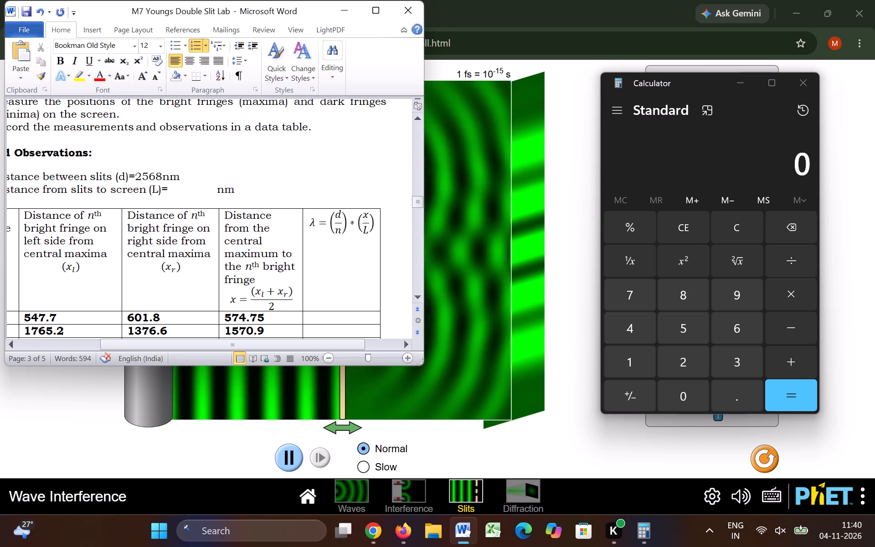
# Enter 2865.6 as the distance from slits to screen (L) above the observation table.
pyautogui.click(170, 187)
pyautogui.write('2488')
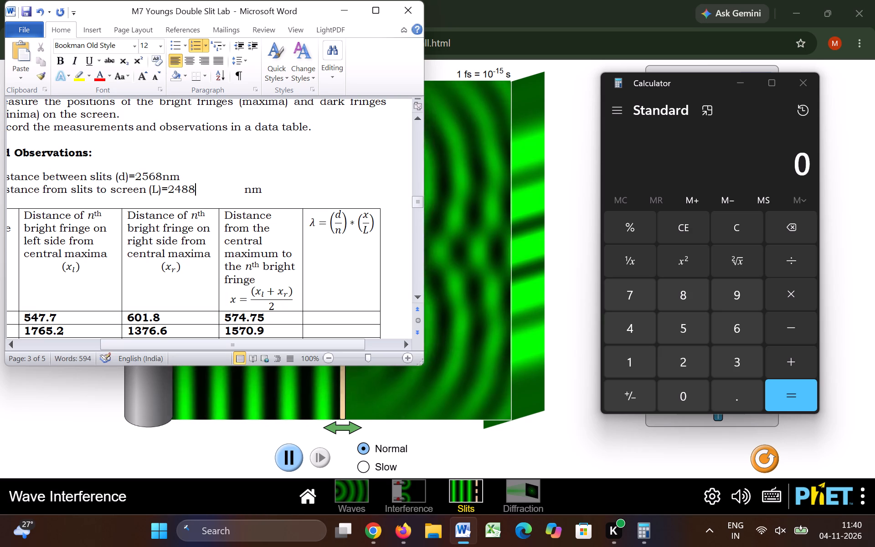
pyautogui.write('.6')
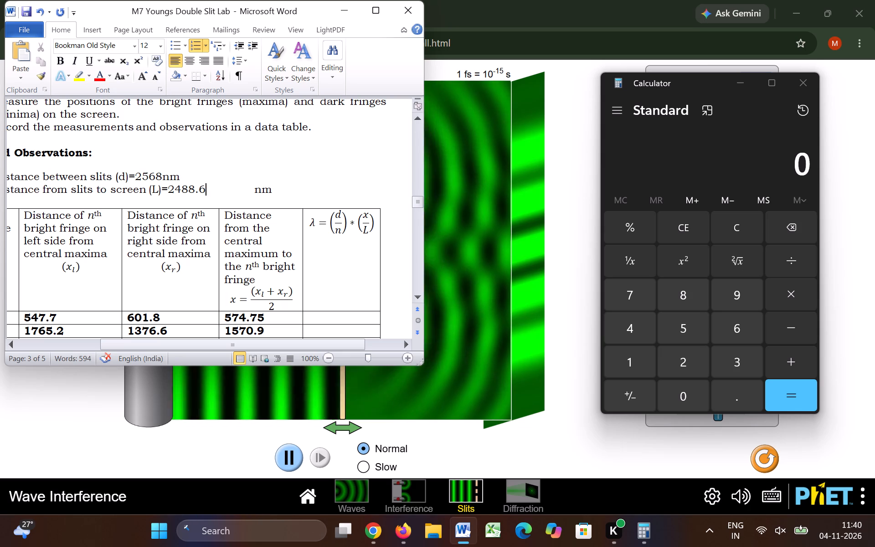
pyautogui.click(194, 189)
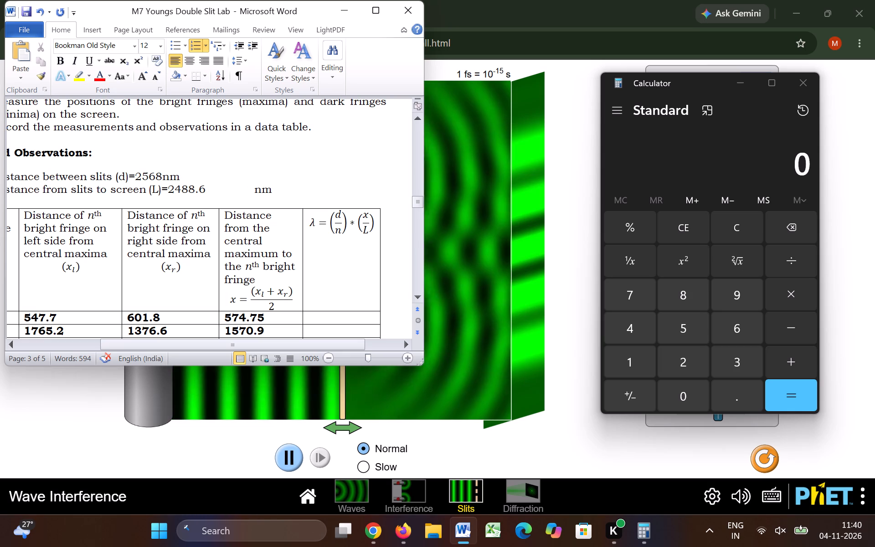
pyautogui.press('BackSpace')
pyautogui.press('BackSpace')
pyautogui.press('BackSpace')
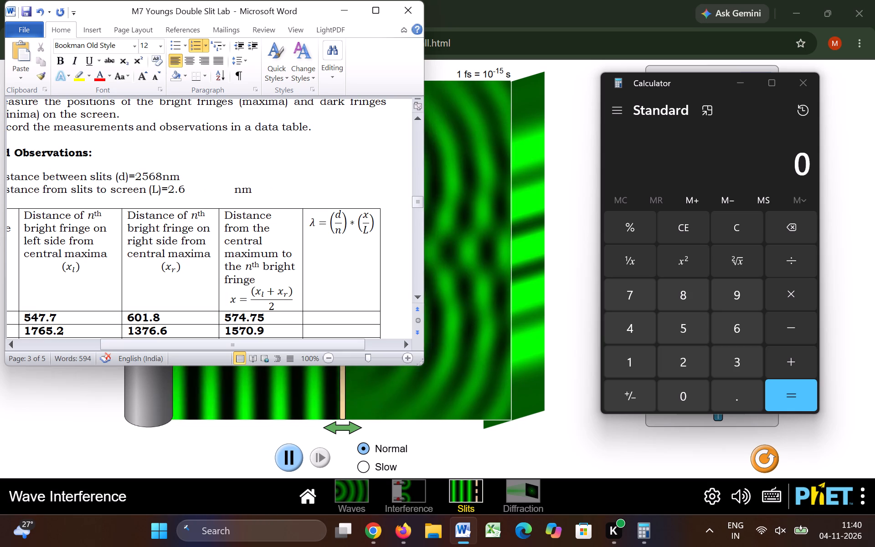
pyautogui.press('9')
pyautogui.press('5')
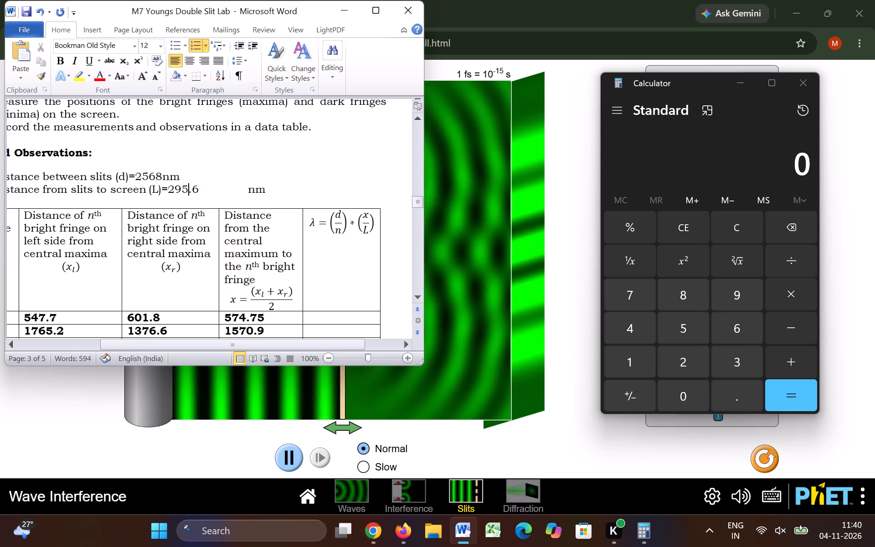
pyautogui.press('7')
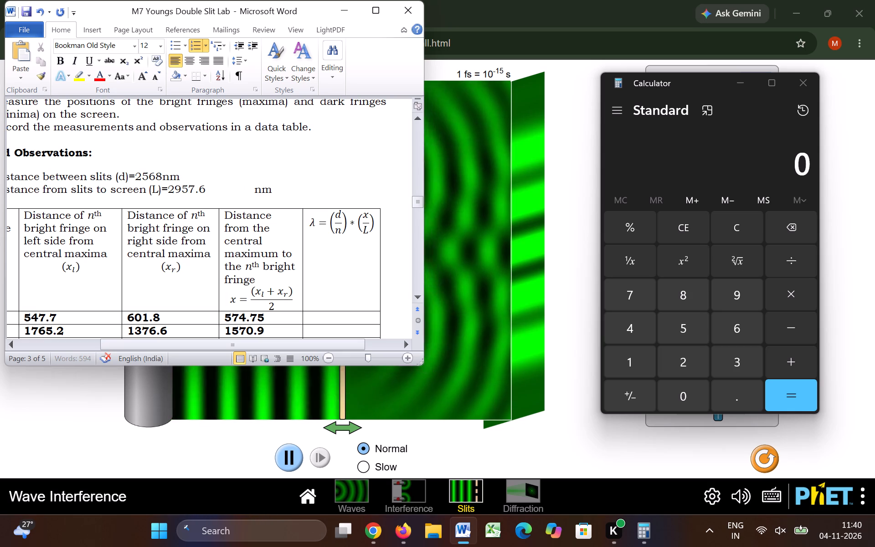
pyautogui.press('BackSpace')
pyautogui.press('BackSpace')
pyautogui.press('BackSpace')
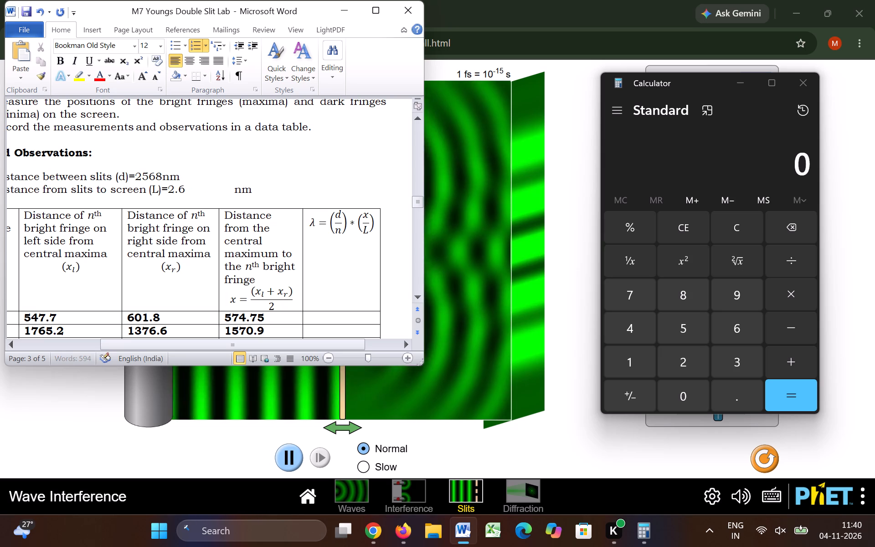
pyautogui.write('865')
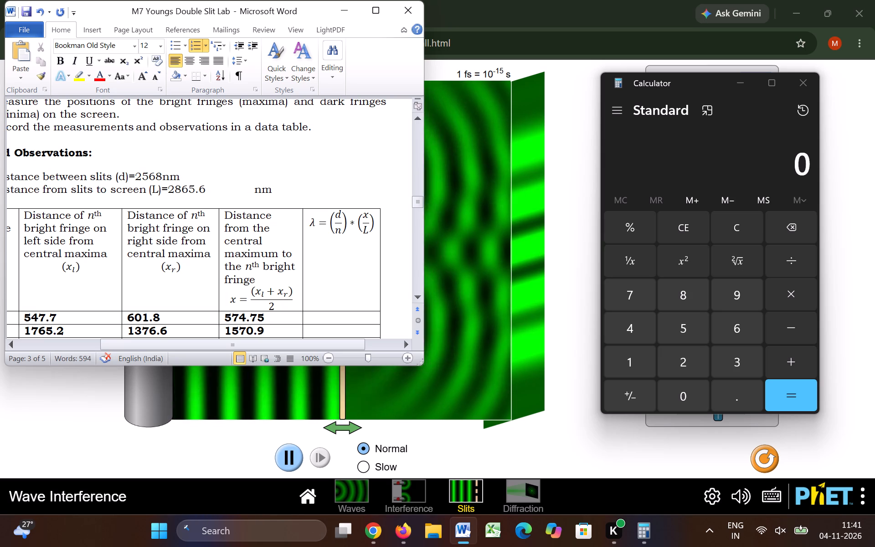
# Remove the extra spaces between the slits-to-screen distance value and its nm unit.
pyautogui.click(254, 190)
pyautogui.press('BackSpace')
pyautogui.press('BackSpace')
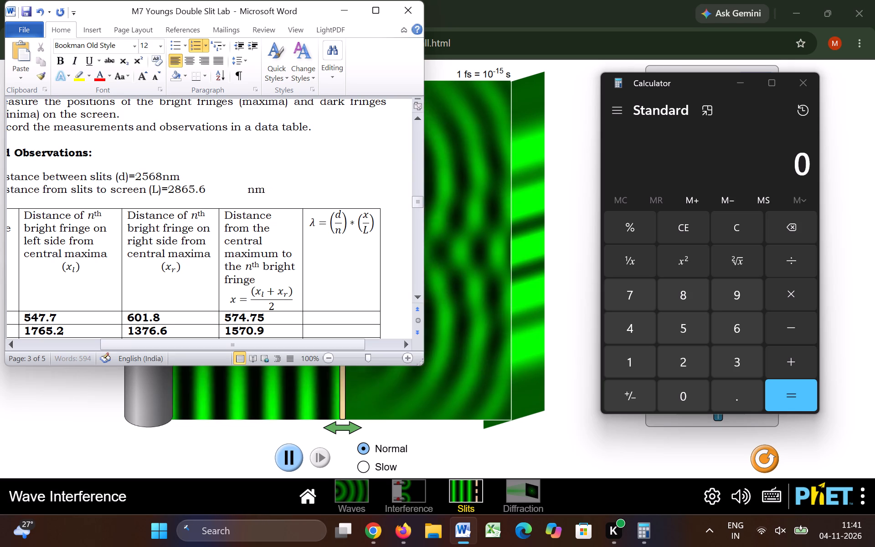
pyautogui.press('BackSpace')
pyautogui.press('BackSpace')
pyautogui.press('BackSpace')
pyautogui.press('BackSpace')
pyautogui.press('BackSpace')
pyautogui.press('BackSpace')
pyautogui.press('BackSpace')
pyautogui.press('BackSpace')
pyautogui.press('BackSpace')
pyautogui.press('BackSpace')
pyautogui.press('BackSpace')
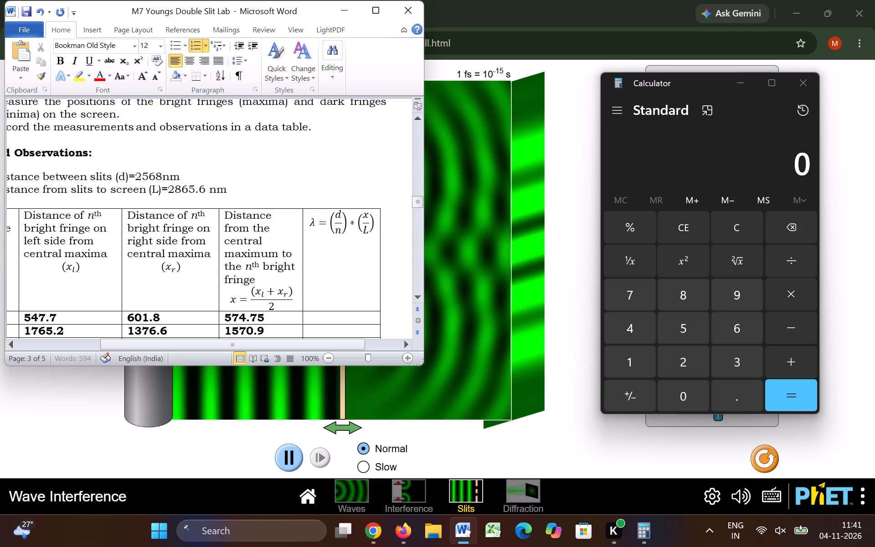
pyautogui.press('BackSpace')
pyautogui.click(341, 195)
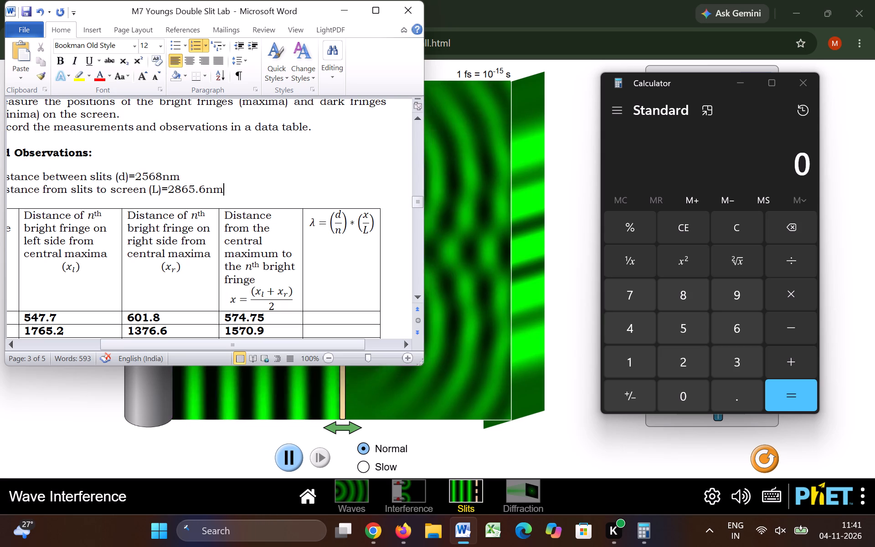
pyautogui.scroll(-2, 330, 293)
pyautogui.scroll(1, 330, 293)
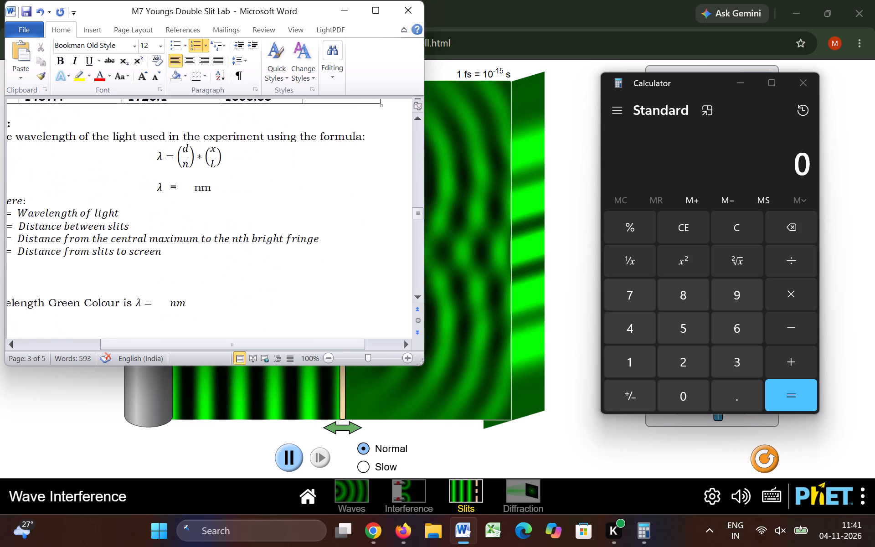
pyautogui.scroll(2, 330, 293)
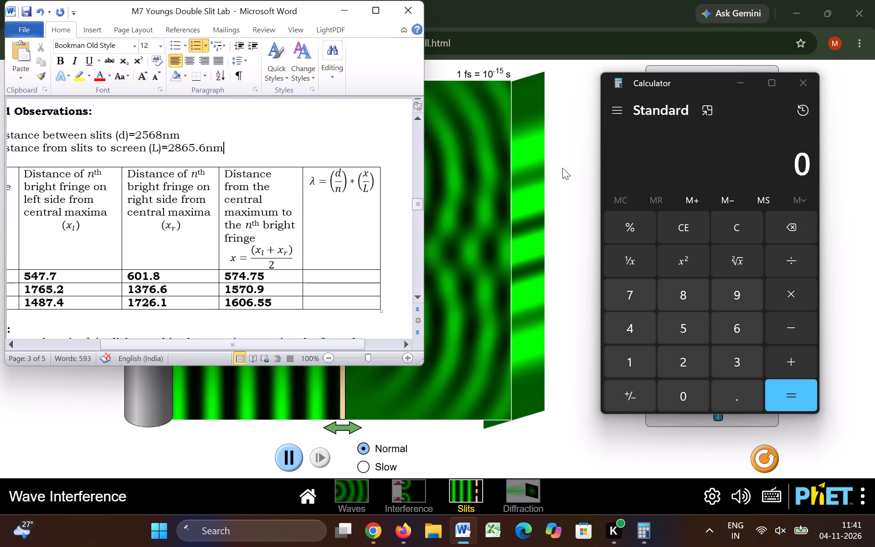
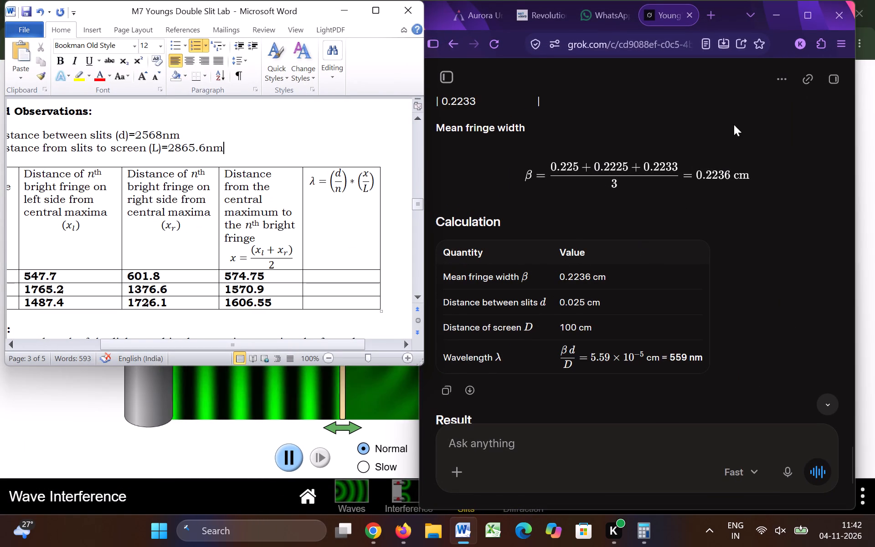
pyautogui.click(824, 21)
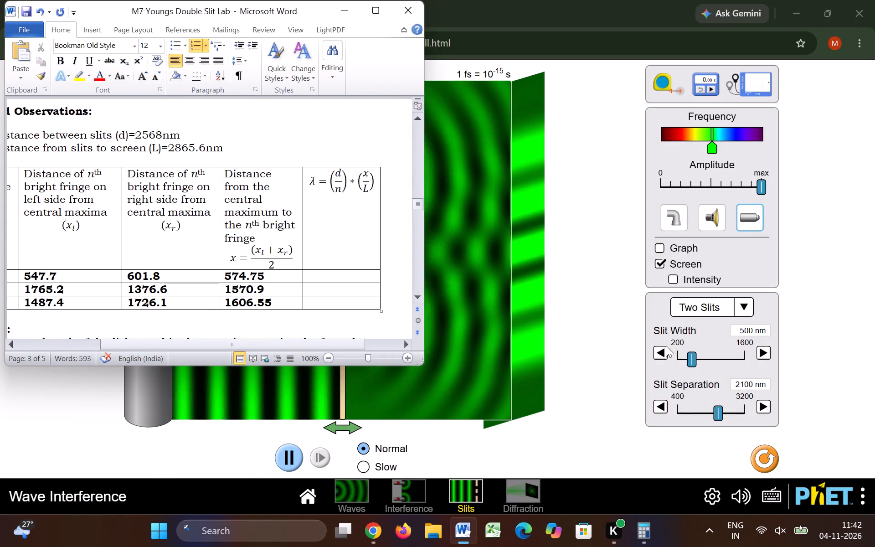
pyautogui.click(637, 544)
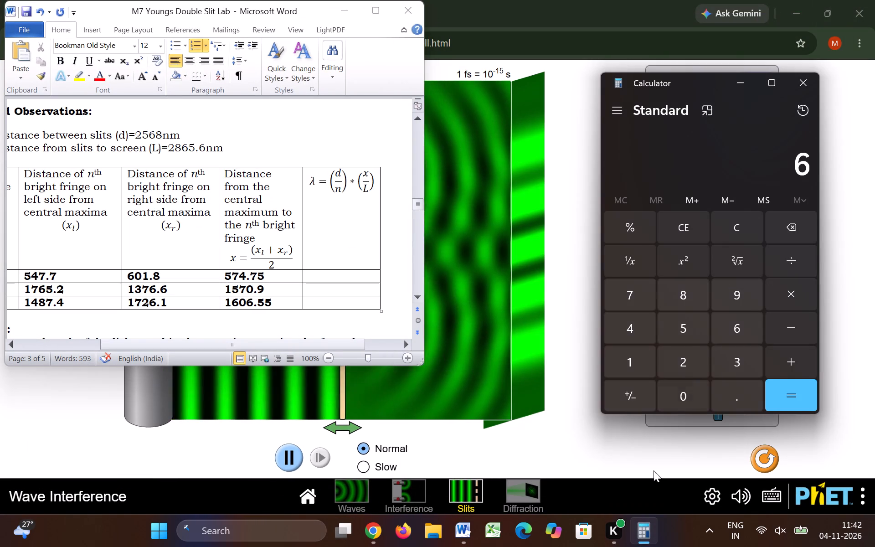
pyautogui.click(784, 227)
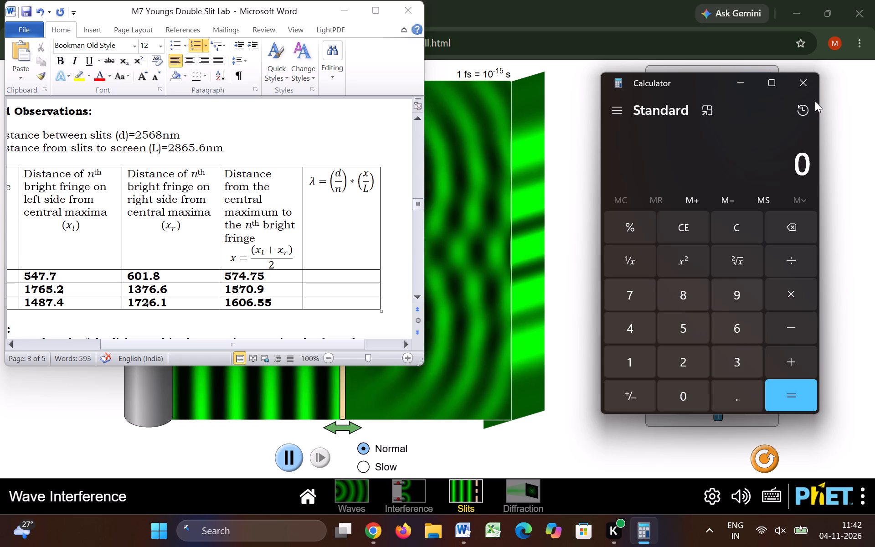
# Reposition and widen the Word window so the observation table, from fringe order to the wavelength formula, shows beside the Calculator.
pyautogui.hscroll(2, 239, 92)
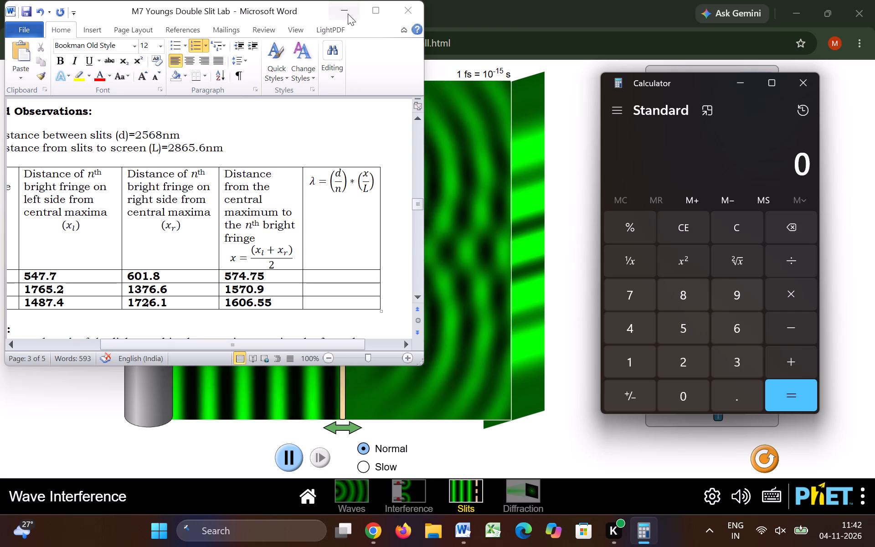
pyautogui.moveTo(287, 0); pyautogui.dragTo(308, 0)
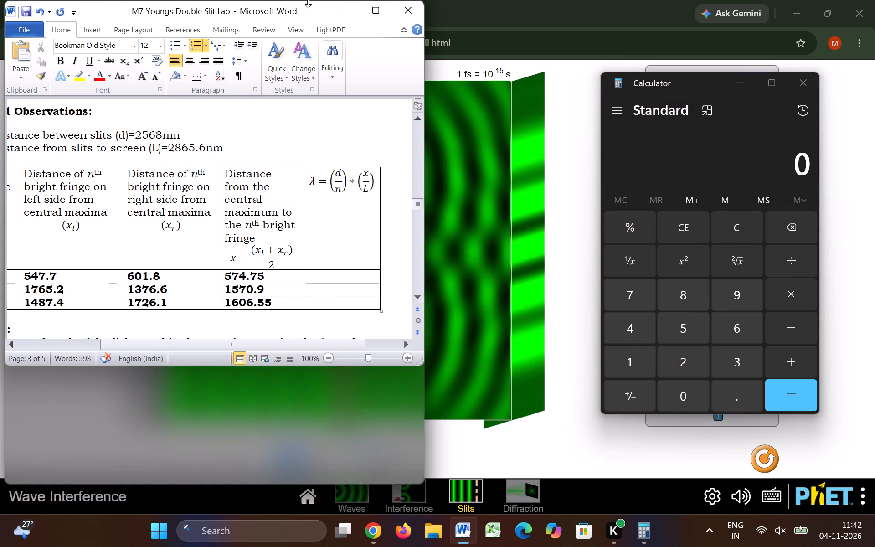
pyautogui.moveTo(308, 0); pyautogui.dragTo(315, 11)
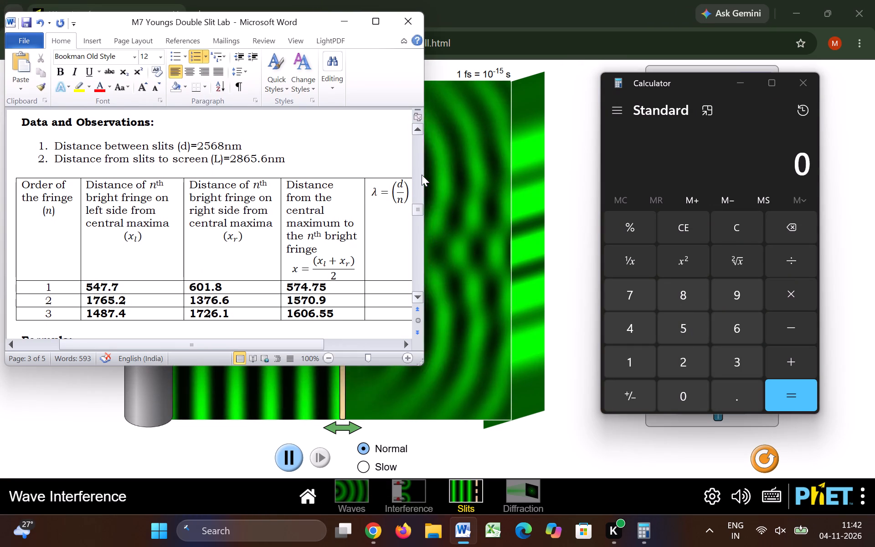
pyautogui.moveTo(427, 187); pyautogui.dragTo(446, 179)
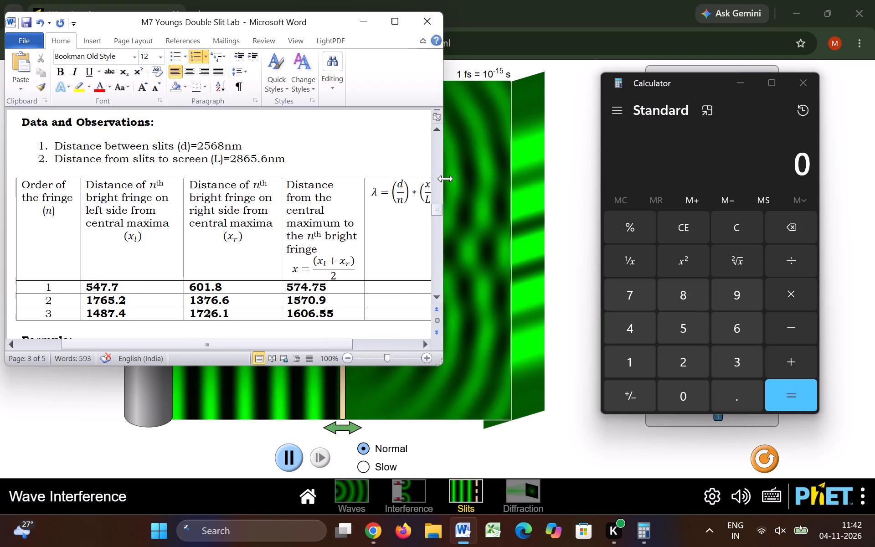
pyautogui.moveTo(446, 179); pyautogui.dragTo(457, 180)
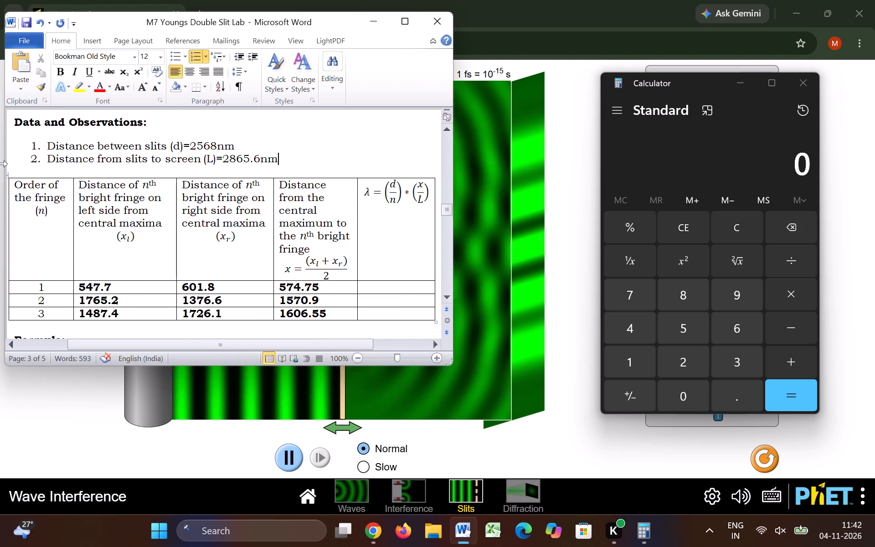
pyautogui.moveTo(3, 154); pyautogui.dragTo(40, 155)
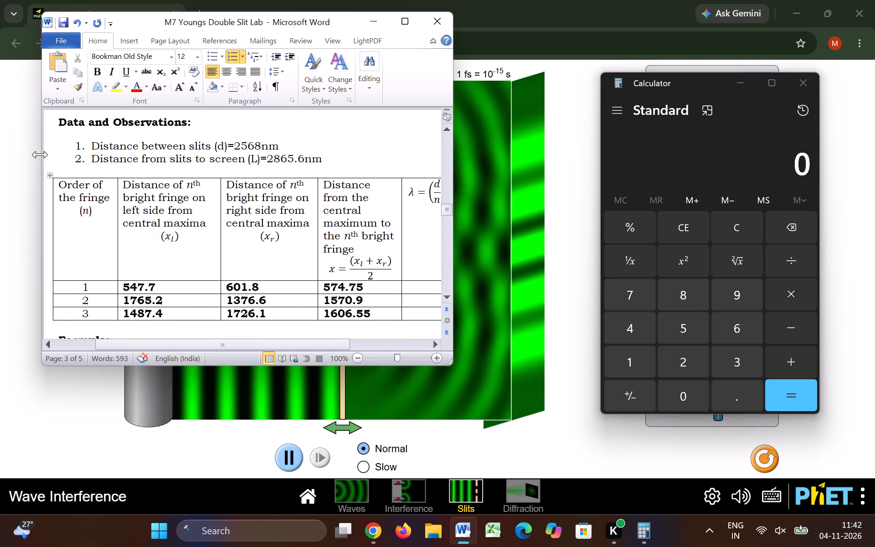
pyautogui.moveTo(40, 155); pyautogui.dragTo(12, 154)
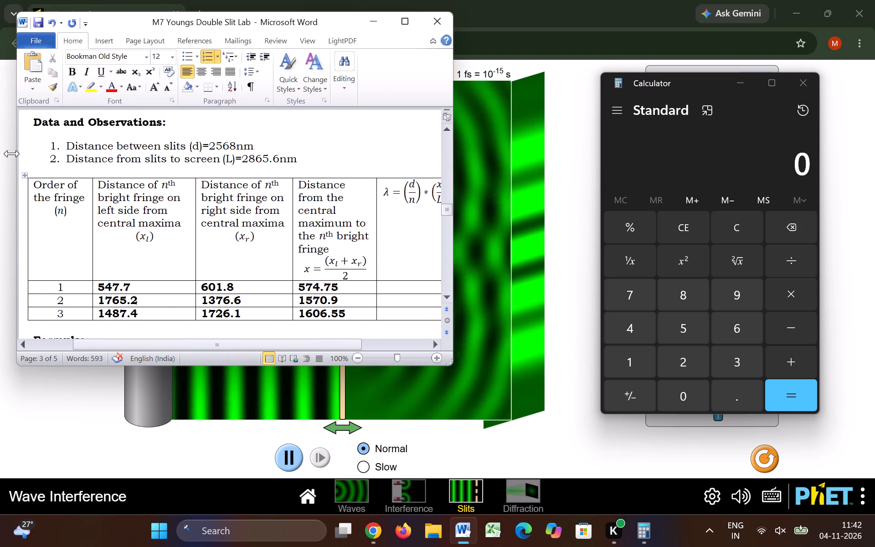
pyautogui.moveTo(12, 154); pyautogui.dragTo(10, 153)
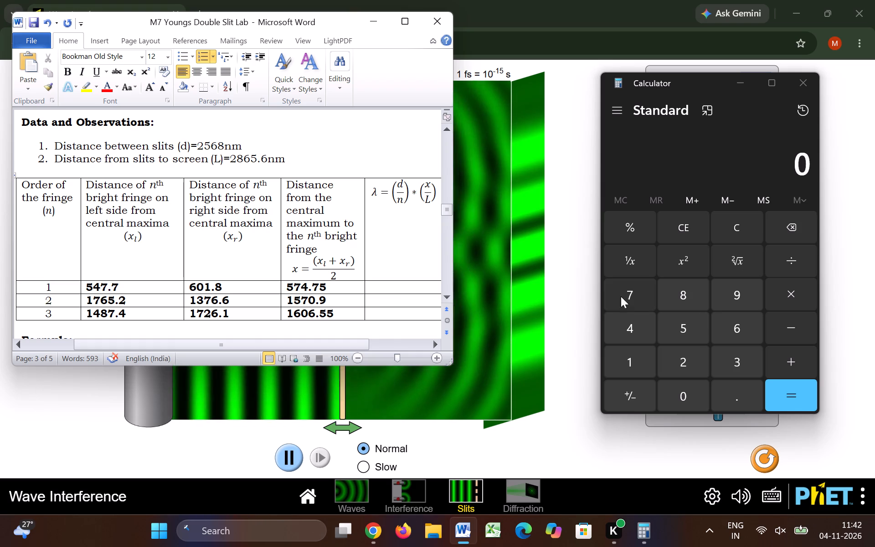
# In the Calculator, compute d/n for the first-order fringe as 2568 ÷ 1 and carry it into a multiplication.
pyautogui.moveTo(673, 359); pyautogui.dragTo(682, 358)
pyautogui.click(682, 358)
pyautogui.click(784, 221)
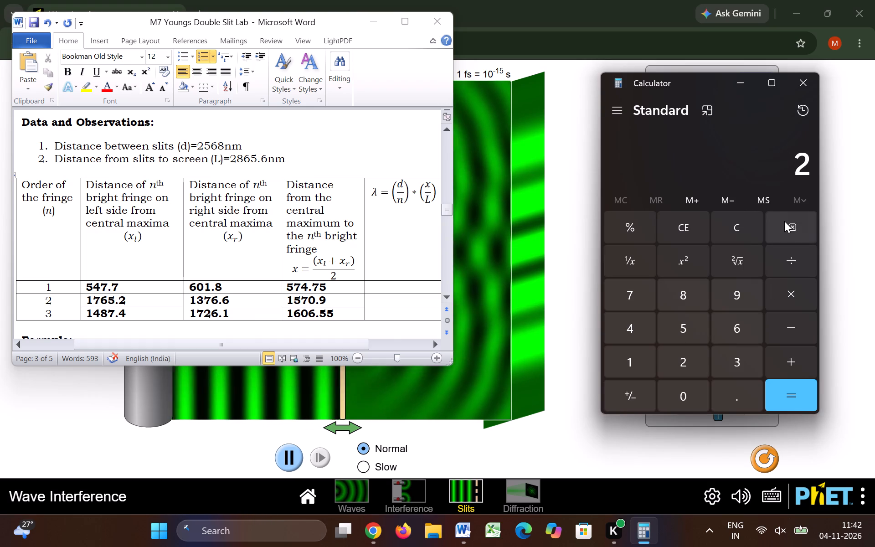
pyautogui.click(684, 322)
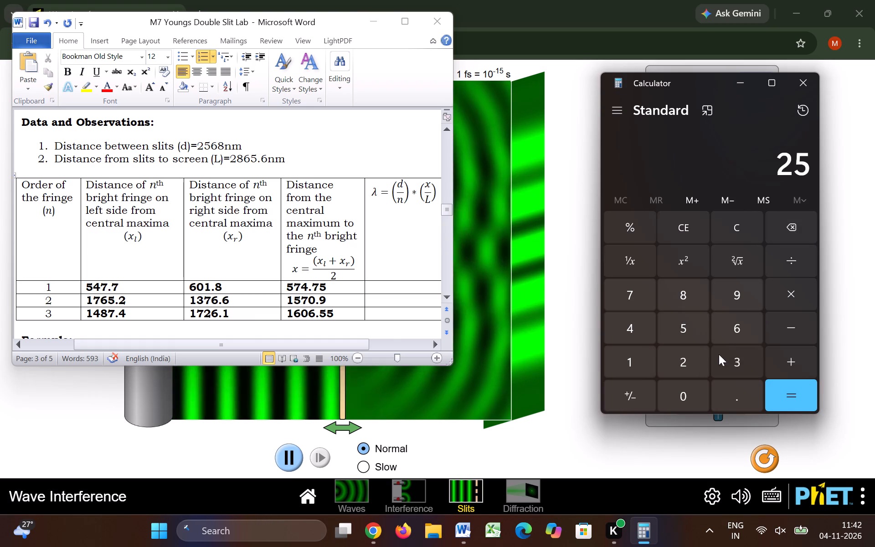
pyautogui.click(734, 334)
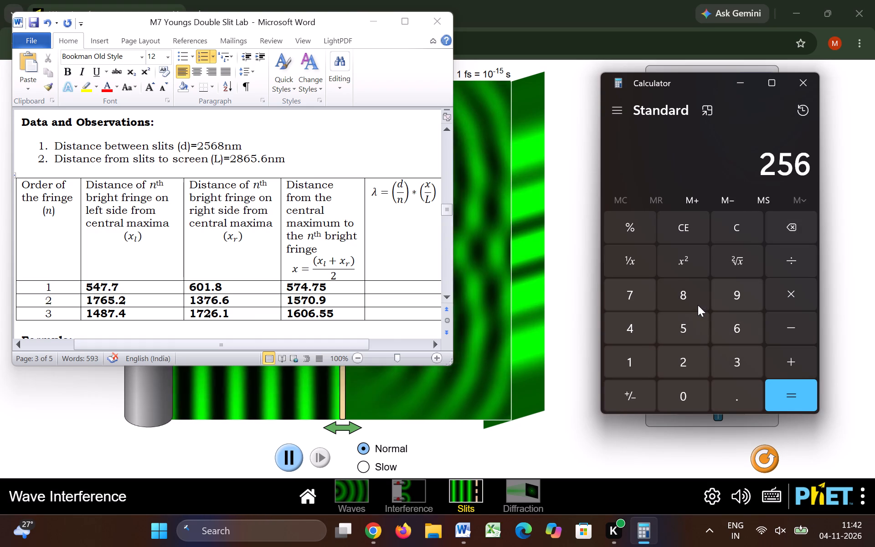
pyautogui.click(698, 305)
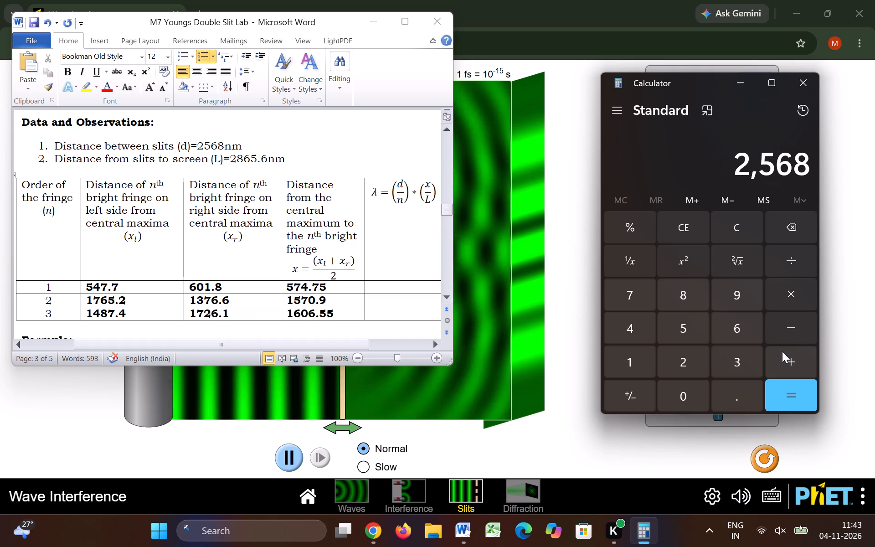
pyautogui.click(786, 256)
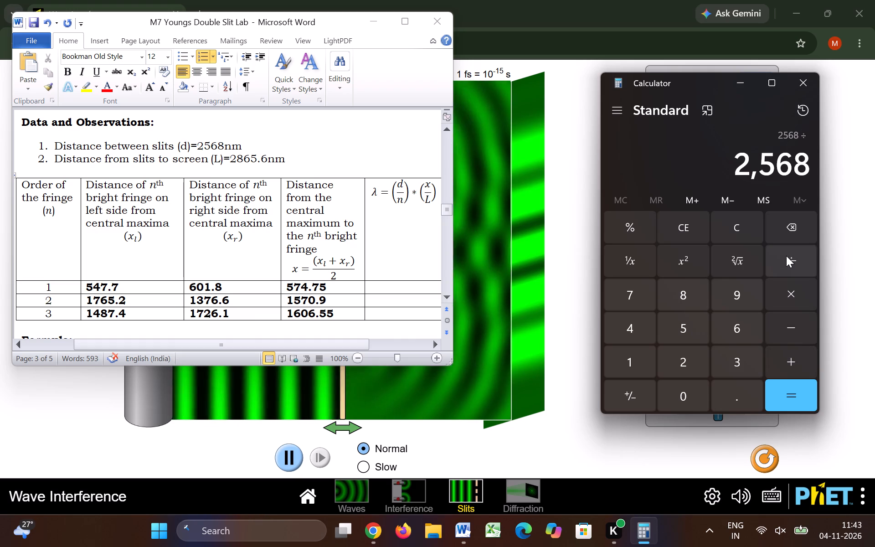
pyautogui.click(631, 363)
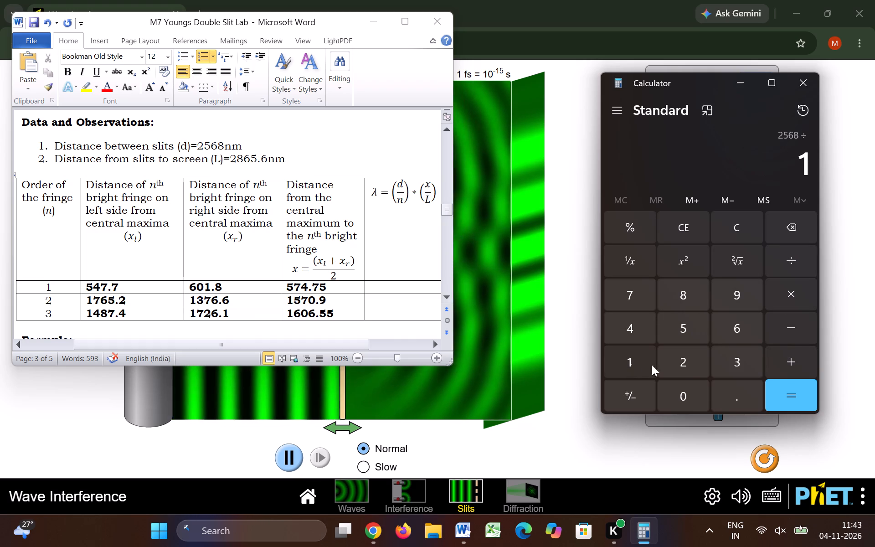
pyautogui.click(787, 396)
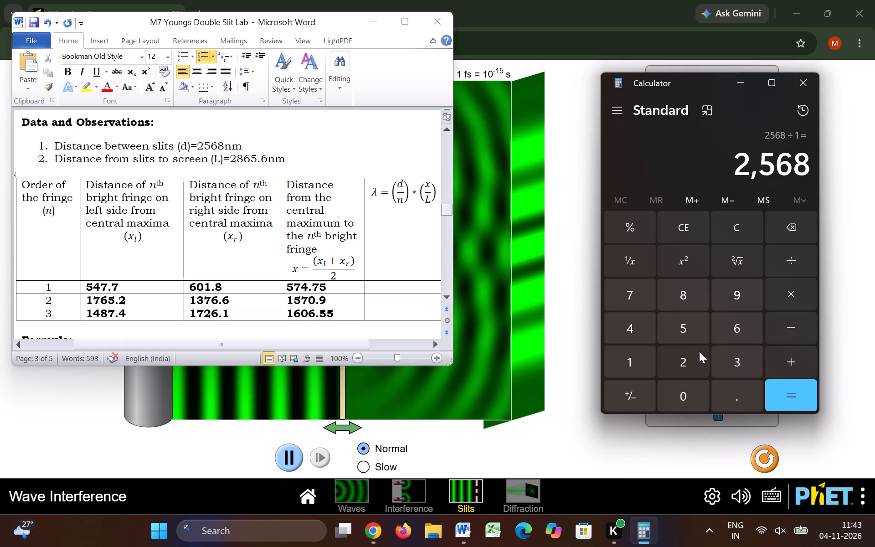
pyautogui.click(787, 301)
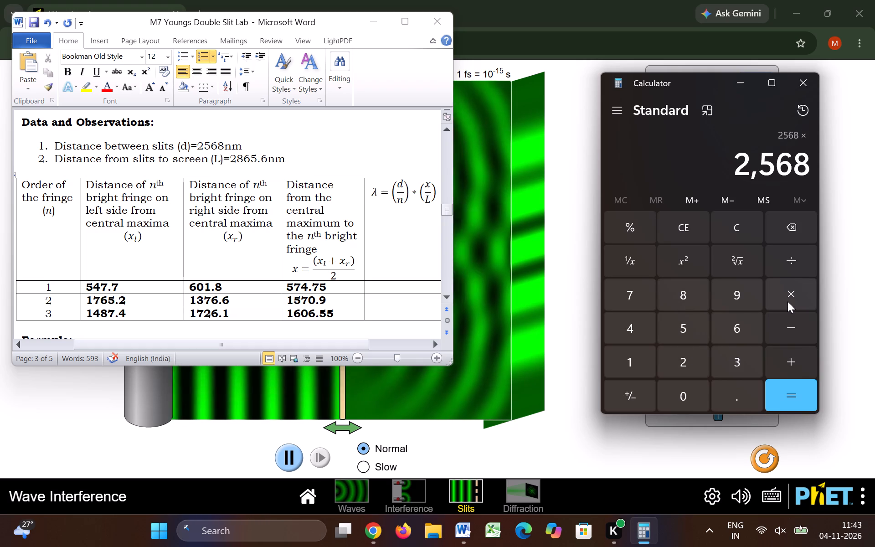
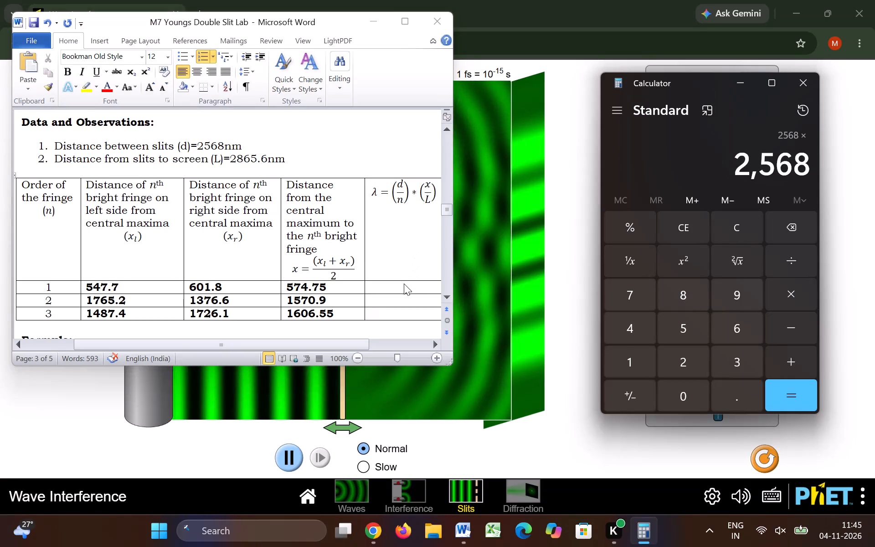
# Switch to the Word document and select the first-order fringe's empty wavelength cell in the observation table.
pyautogui.click(403, 285)
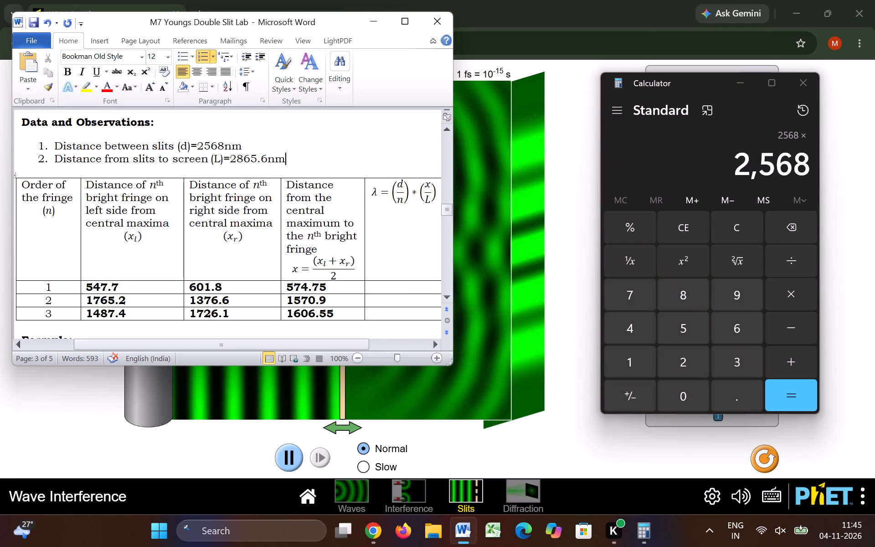
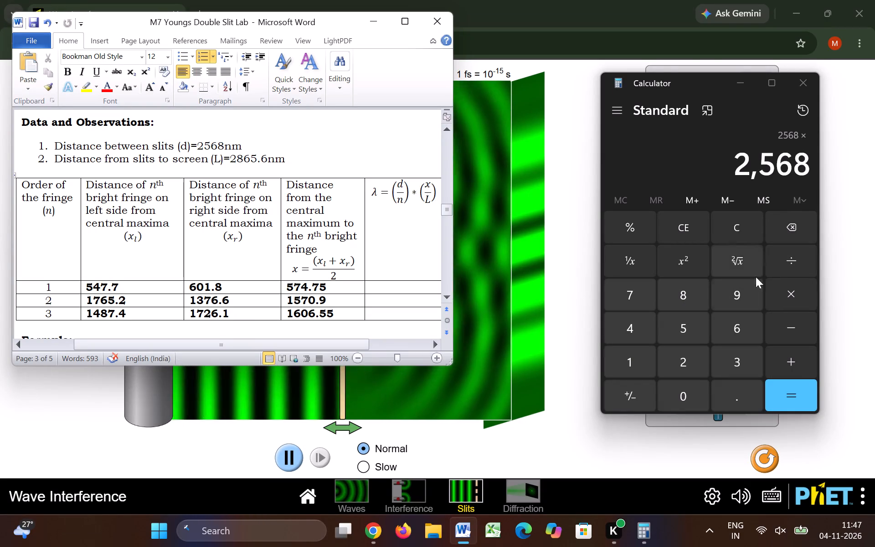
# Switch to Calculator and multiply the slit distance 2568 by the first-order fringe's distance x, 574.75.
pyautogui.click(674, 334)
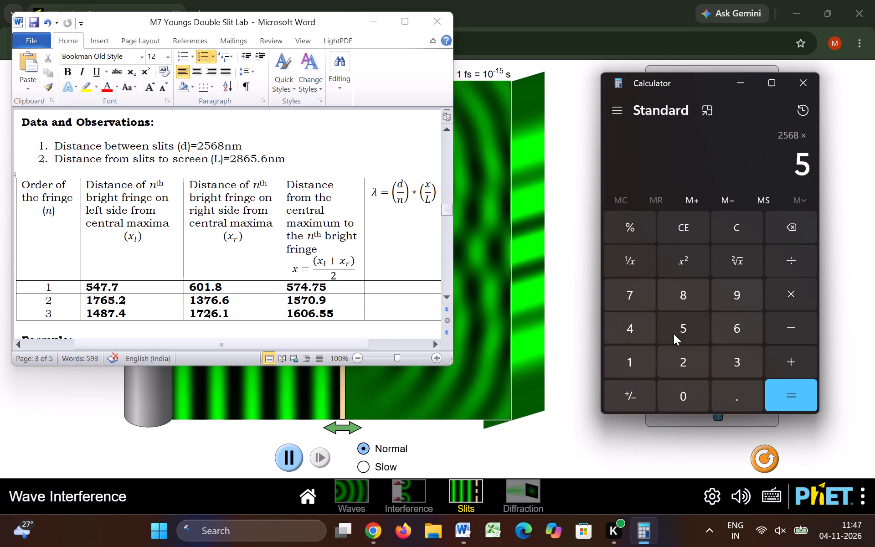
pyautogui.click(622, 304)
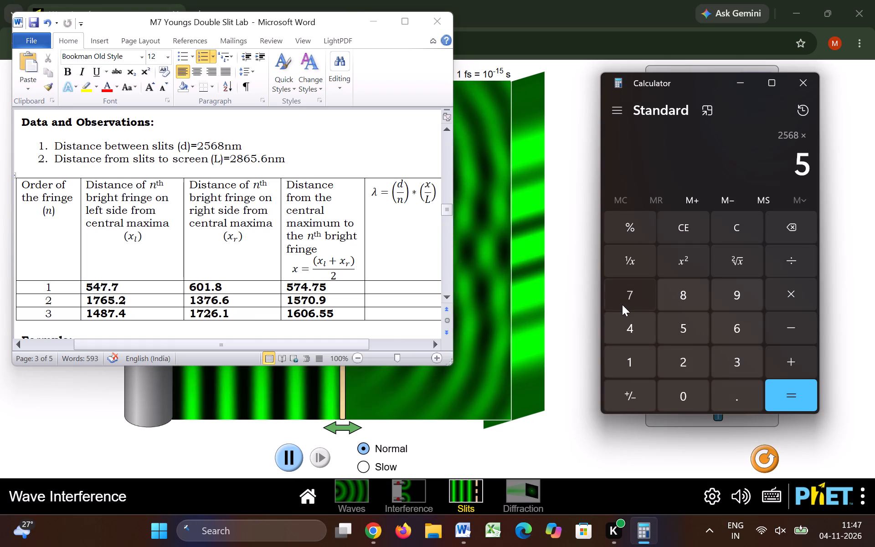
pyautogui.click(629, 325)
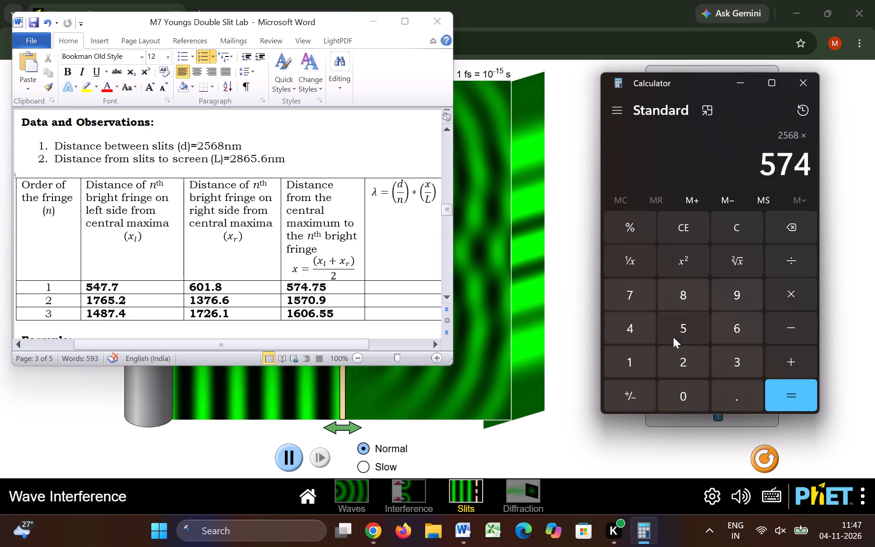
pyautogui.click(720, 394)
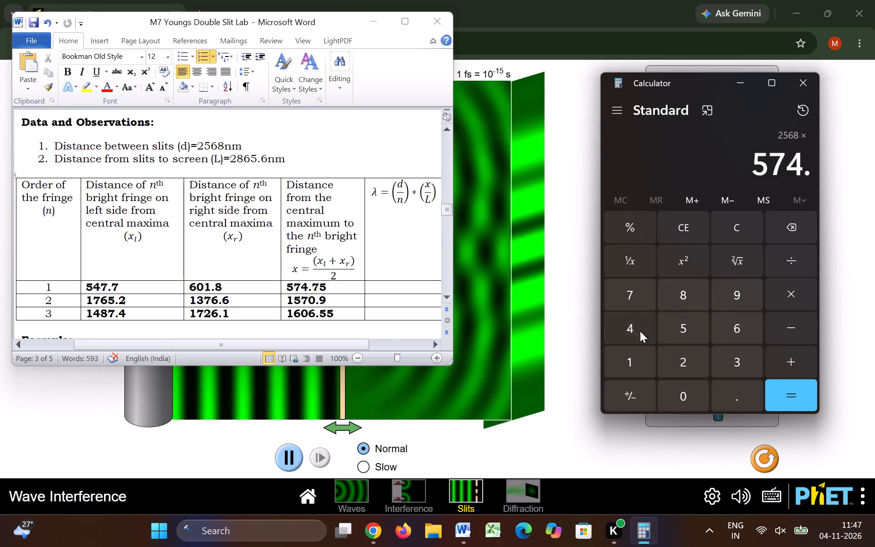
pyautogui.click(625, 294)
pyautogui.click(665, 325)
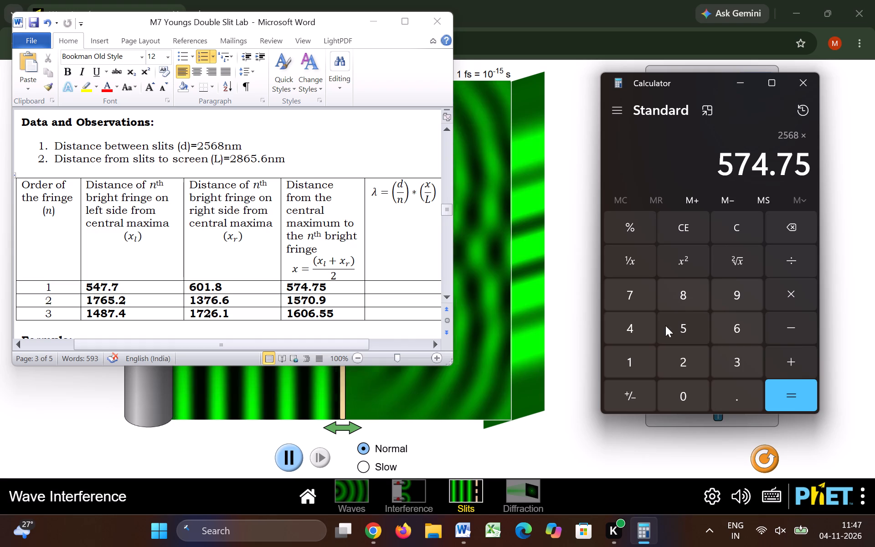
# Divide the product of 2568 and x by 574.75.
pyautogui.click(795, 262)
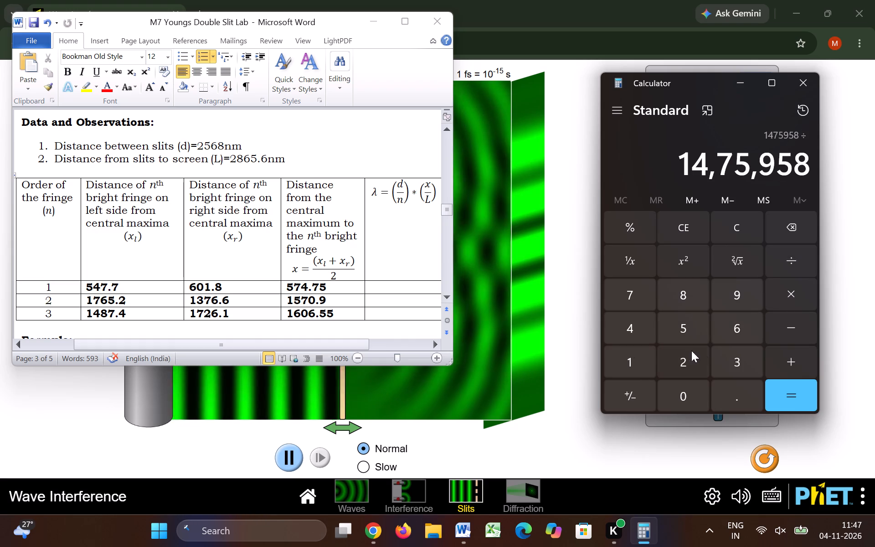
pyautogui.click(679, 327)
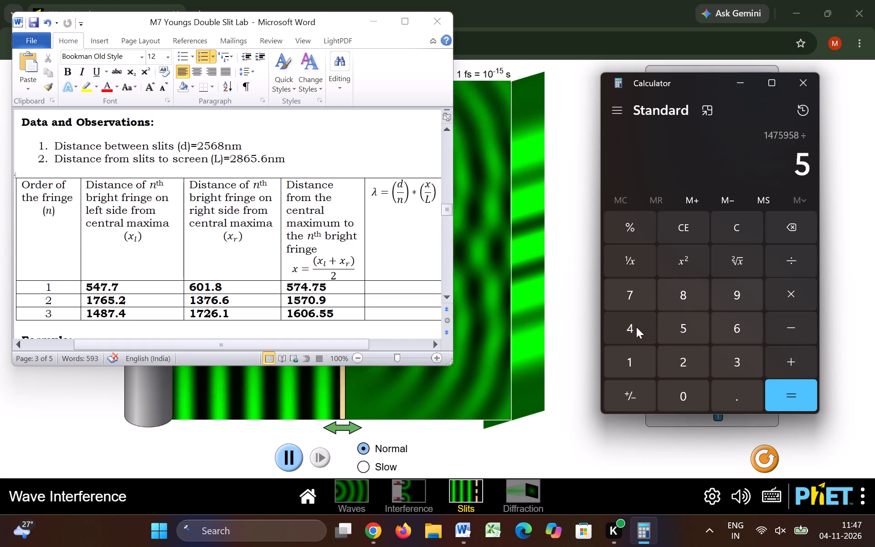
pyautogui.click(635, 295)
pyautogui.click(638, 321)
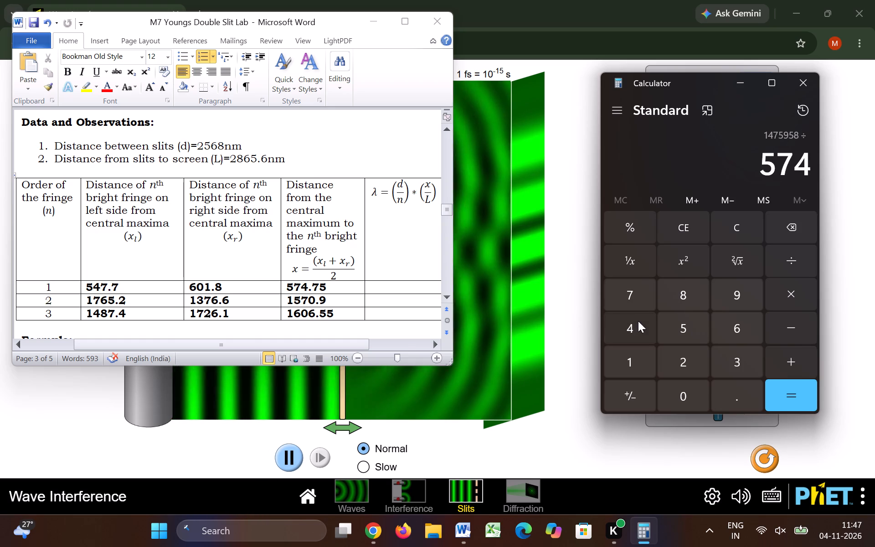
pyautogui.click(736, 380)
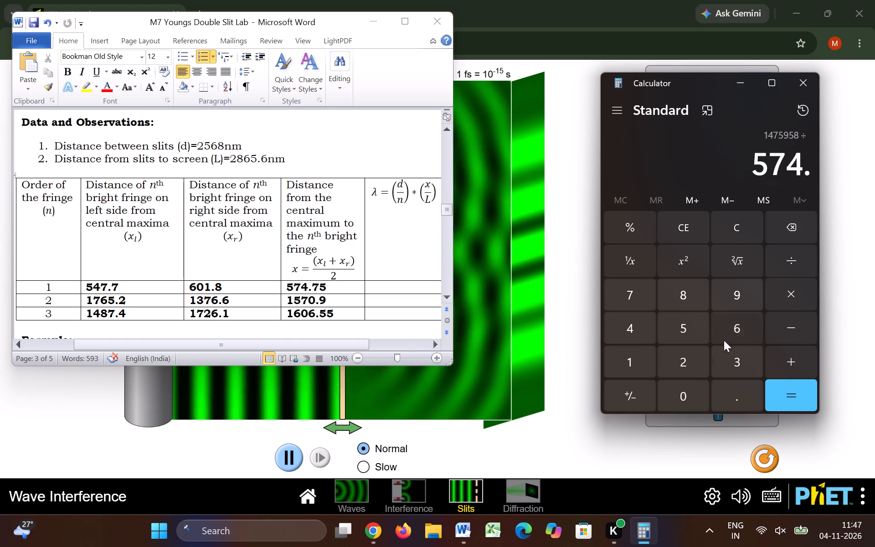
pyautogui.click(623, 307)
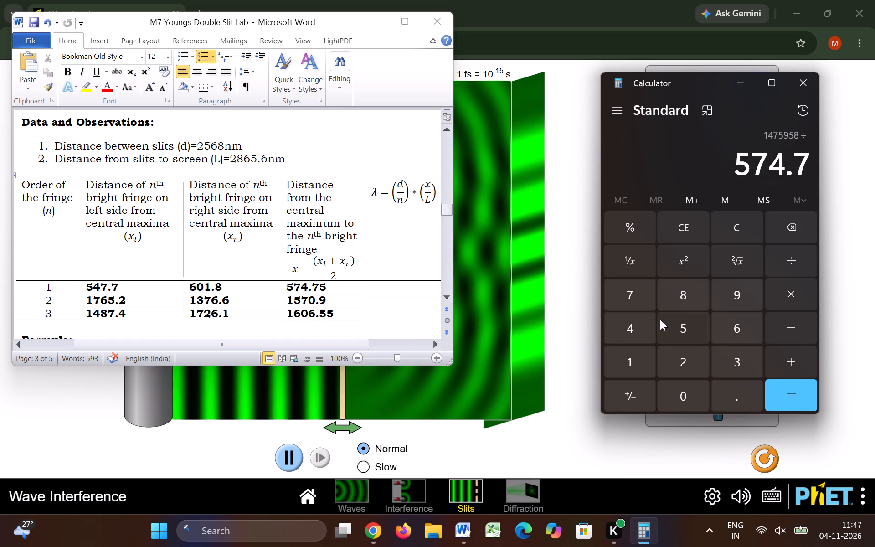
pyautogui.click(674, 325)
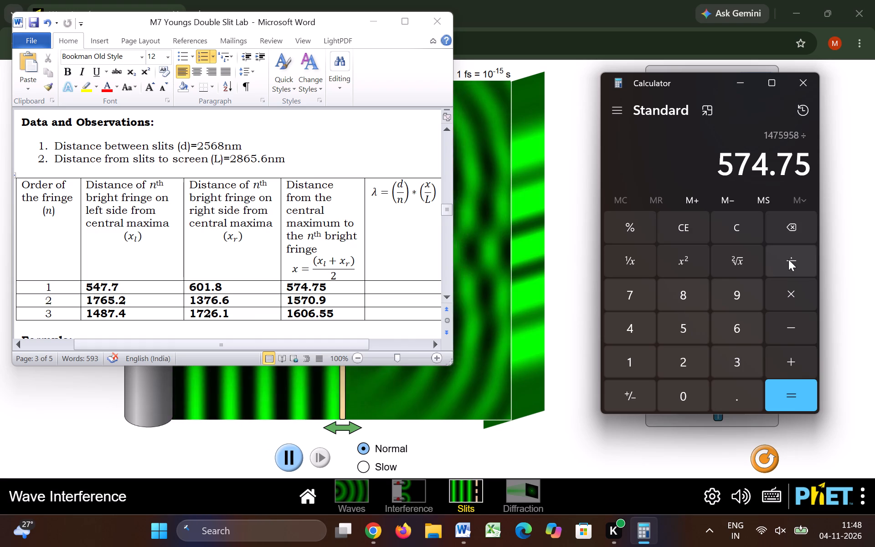
# Divide the slit distance 2568 by the slit-to-screen distance L, 2865.6, and evaluate the quotient.
pyautogui.click(788, 259)
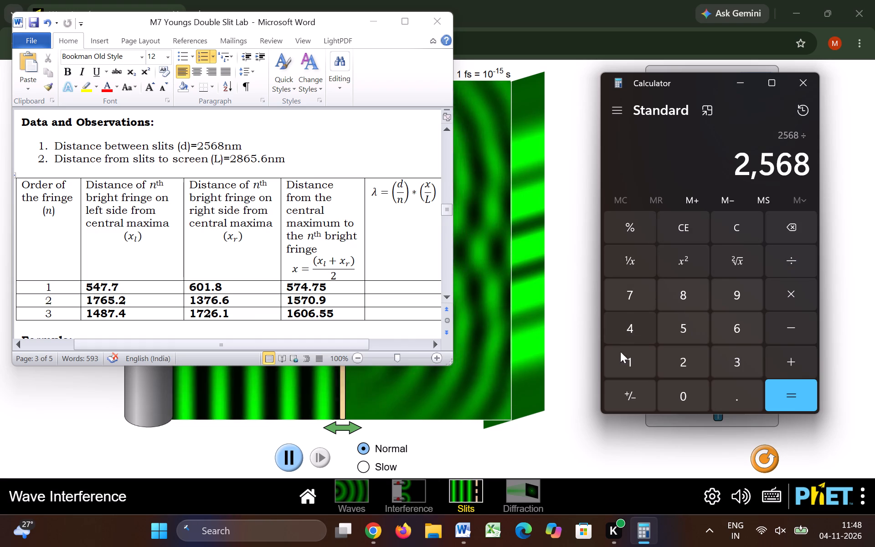
pyautogui.click(689, 369)
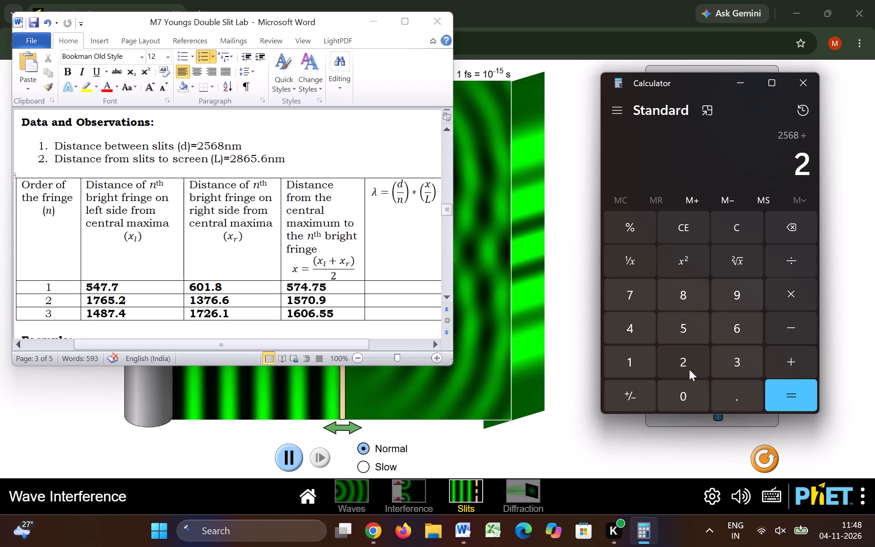
pyautogui.click(696, 288)
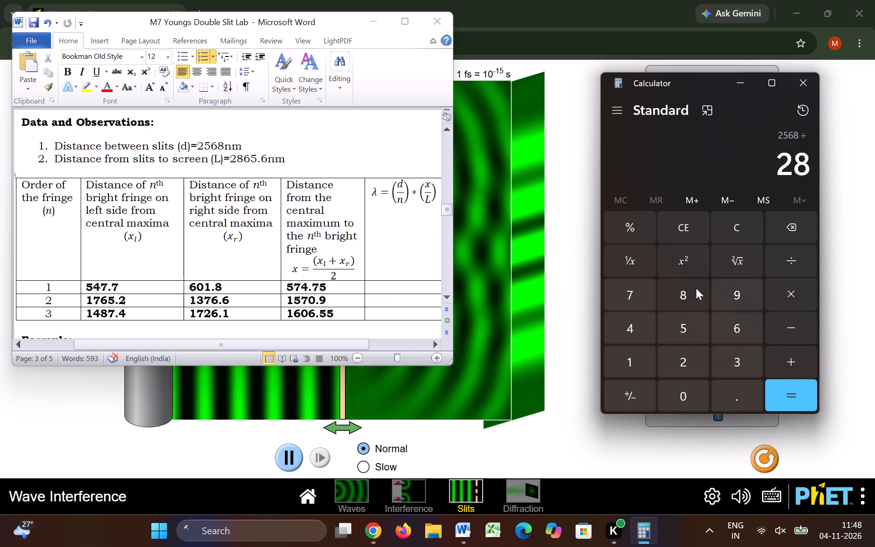
pyautogui.click(715, 329)
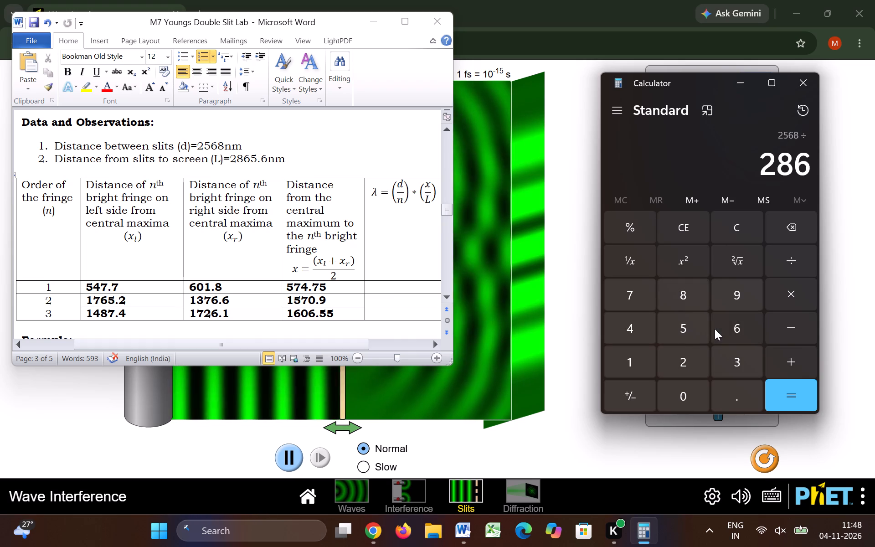
pyautogui.click(690, 329)
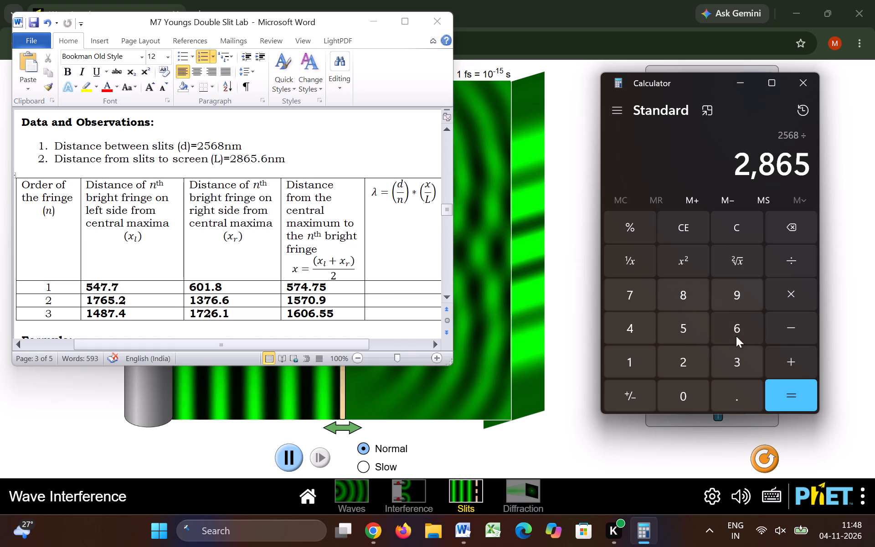
pyautogui.click(739, 388)
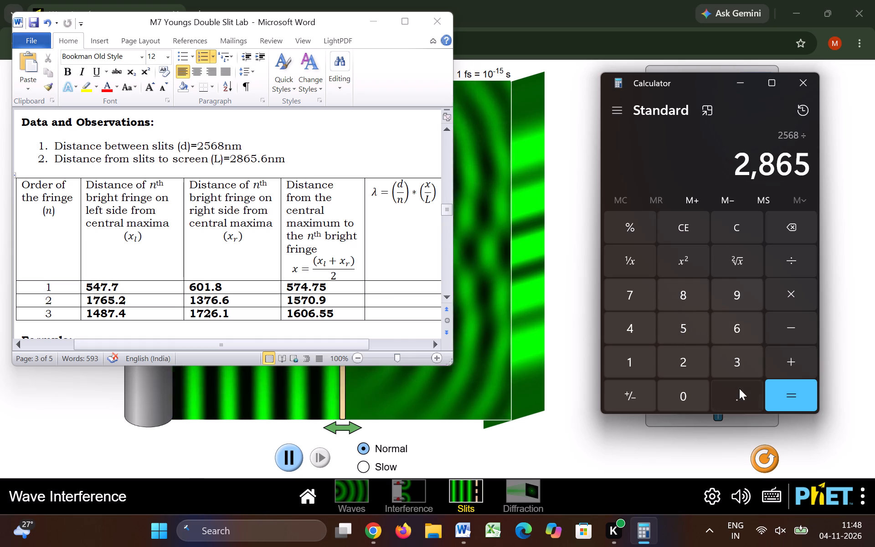
pyautogui.click(738, 325)
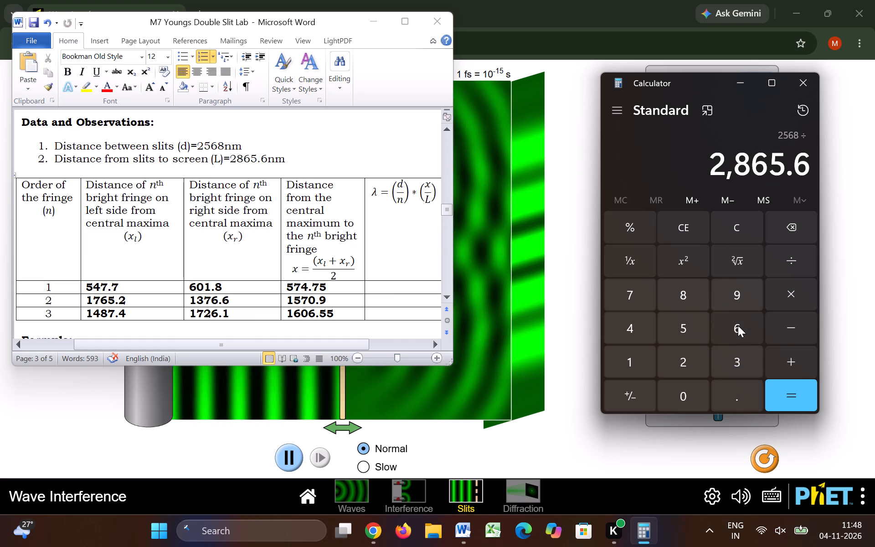
pyautogui.click(778, 388)
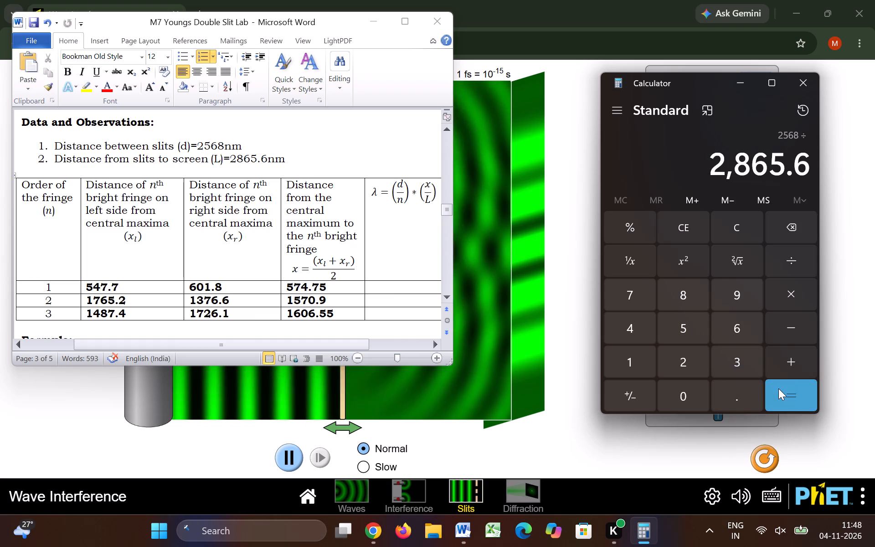
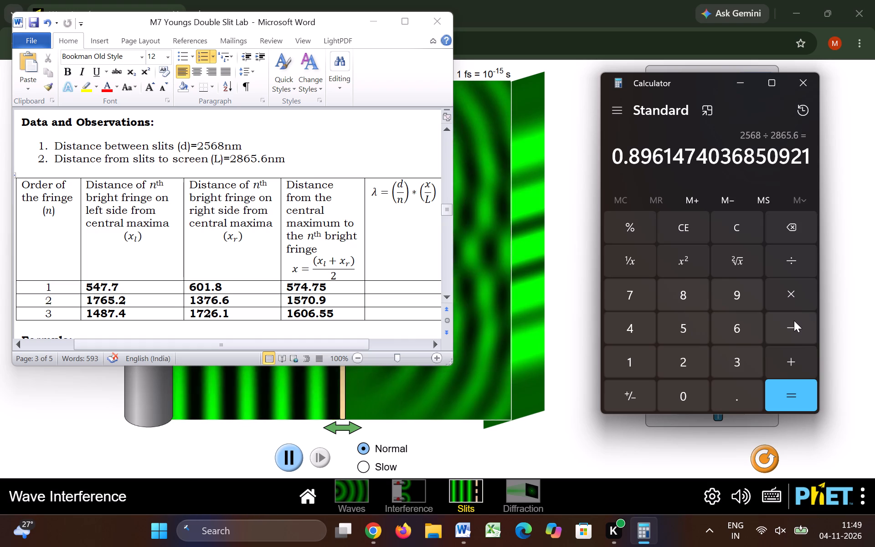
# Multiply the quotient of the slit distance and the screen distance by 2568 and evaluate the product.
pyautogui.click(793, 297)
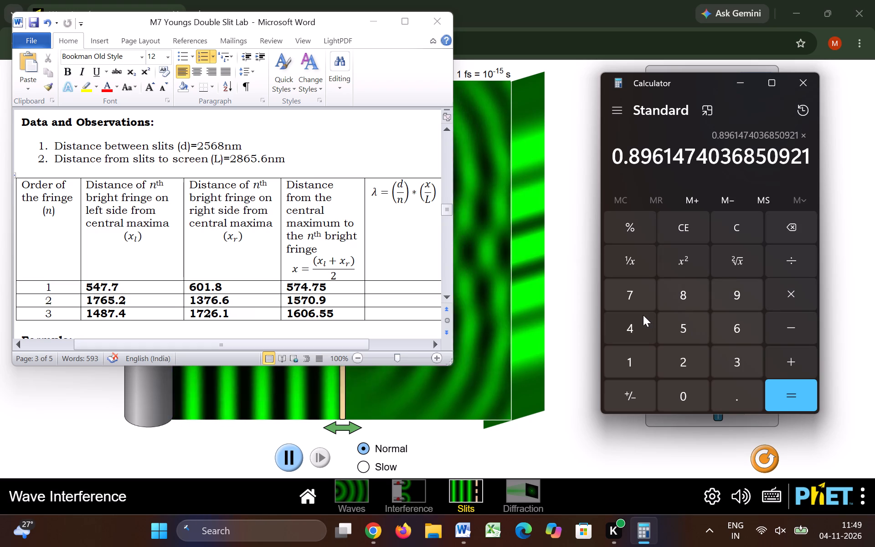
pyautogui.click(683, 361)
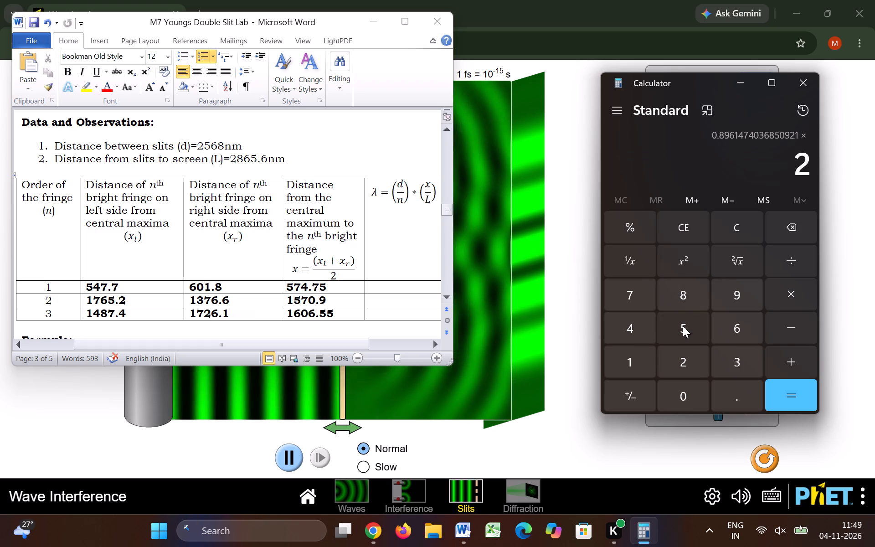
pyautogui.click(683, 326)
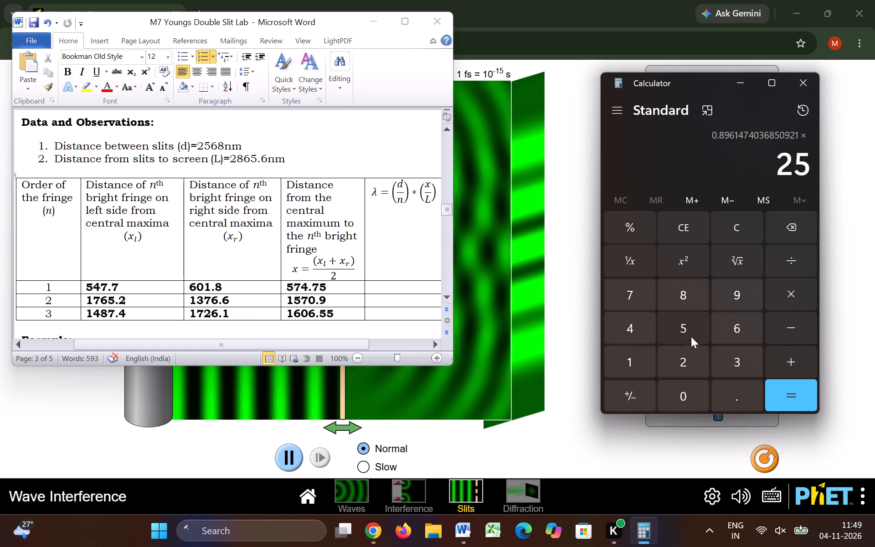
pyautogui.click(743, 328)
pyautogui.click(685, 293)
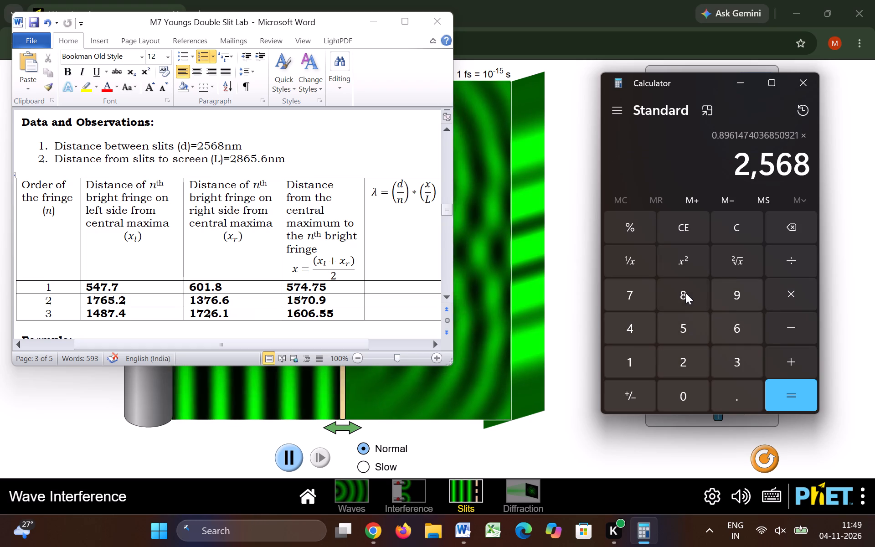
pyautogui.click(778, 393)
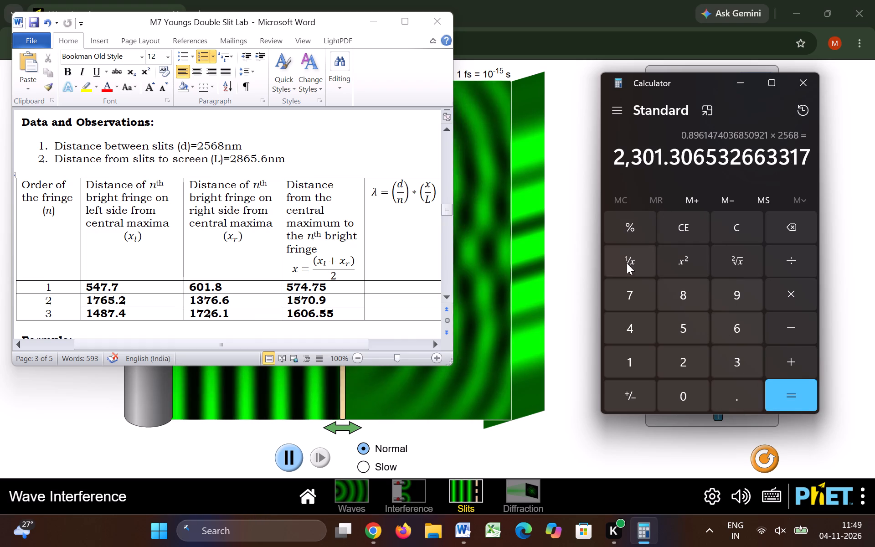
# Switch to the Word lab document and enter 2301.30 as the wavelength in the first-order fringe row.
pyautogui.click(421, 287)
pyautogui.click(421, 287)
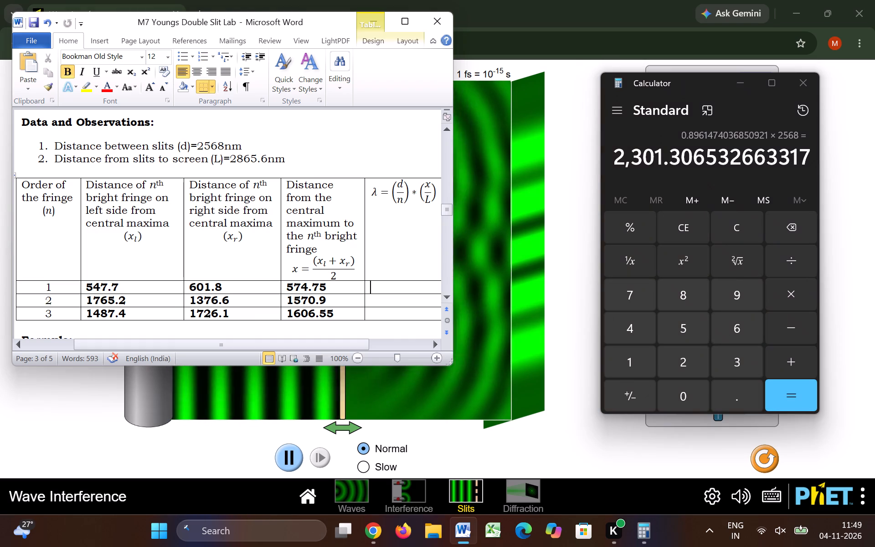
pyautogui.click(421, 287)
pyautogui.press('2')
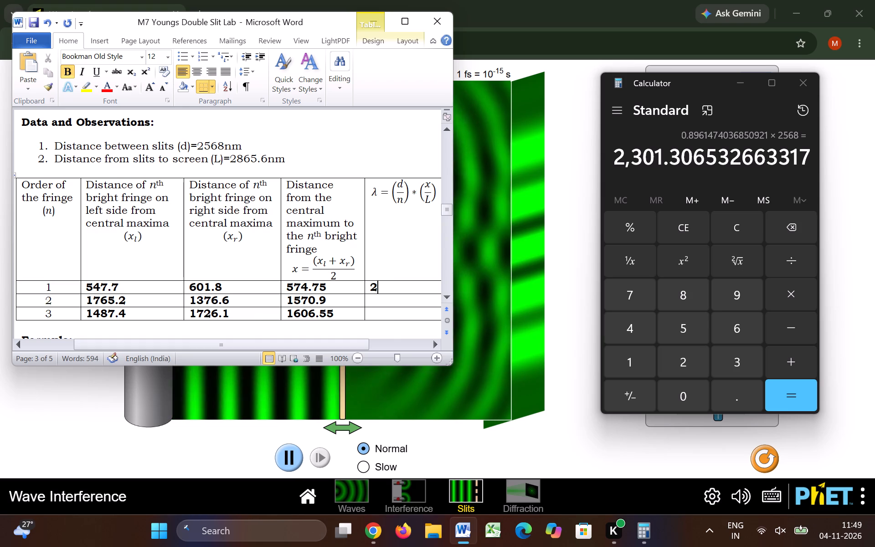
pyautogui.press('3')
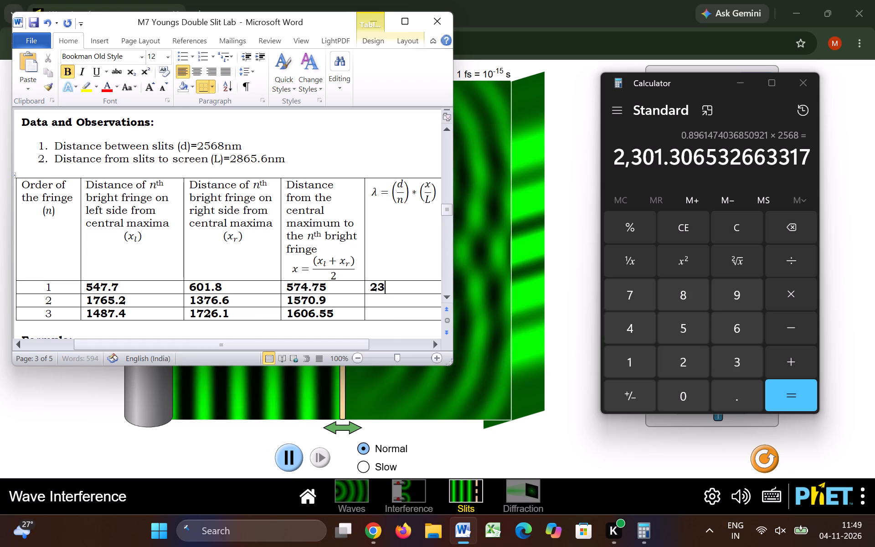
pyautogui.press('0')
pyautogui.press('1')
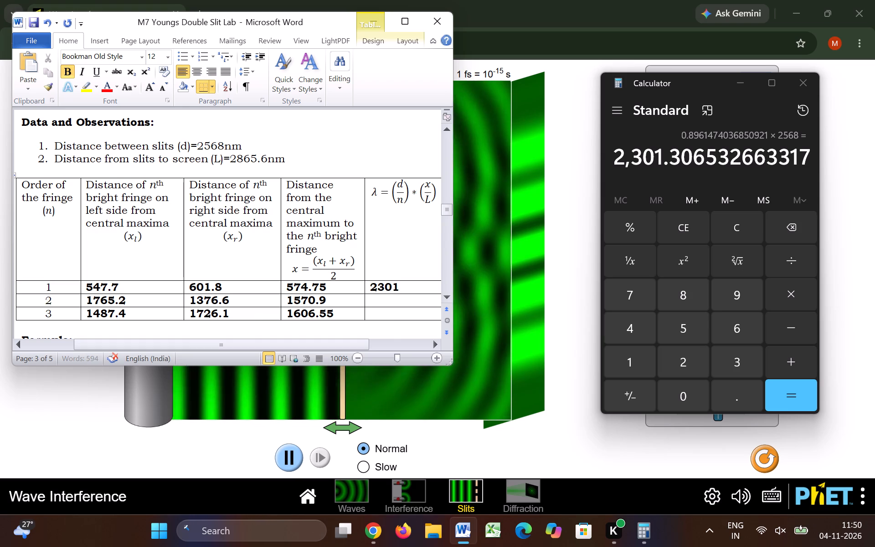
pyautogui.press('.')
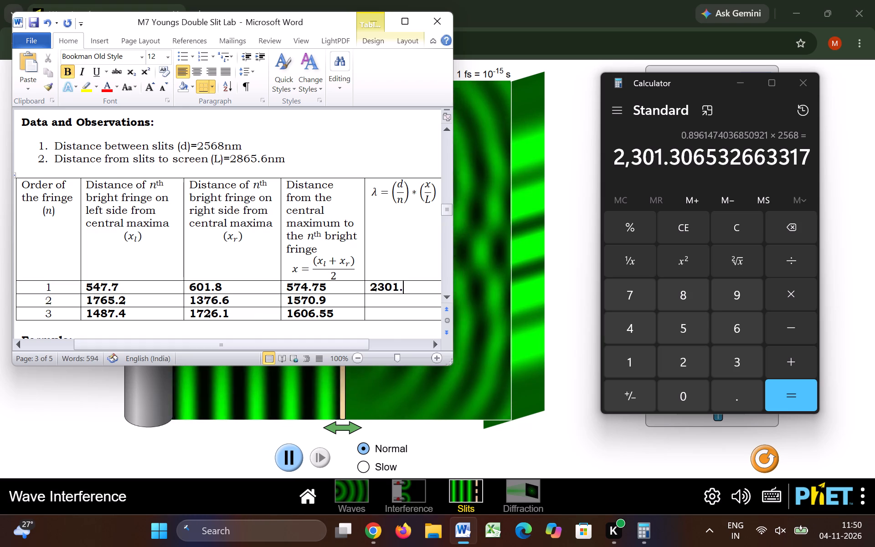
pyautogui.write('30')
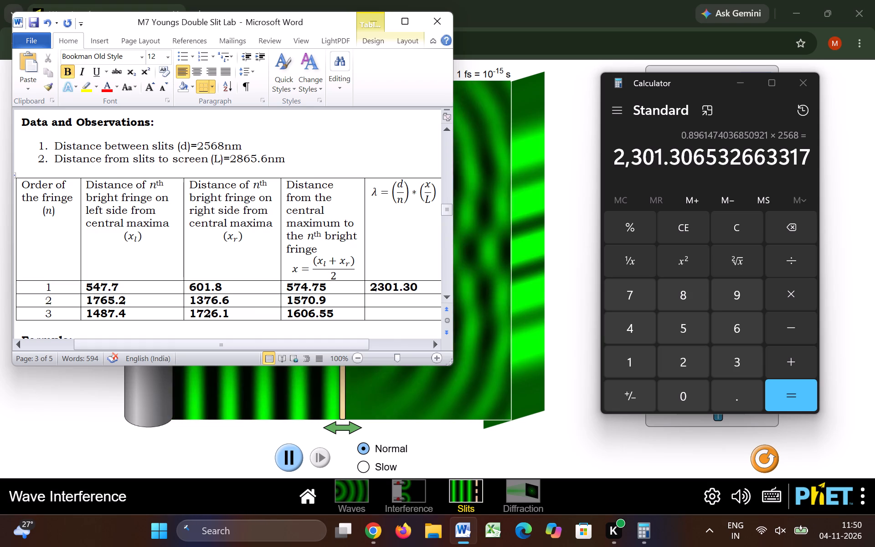
# Switch to Calculator, clear the previous calculation and divide the slit distance 2568 by the fringe order 2.
pyautogui.click(409, 301)
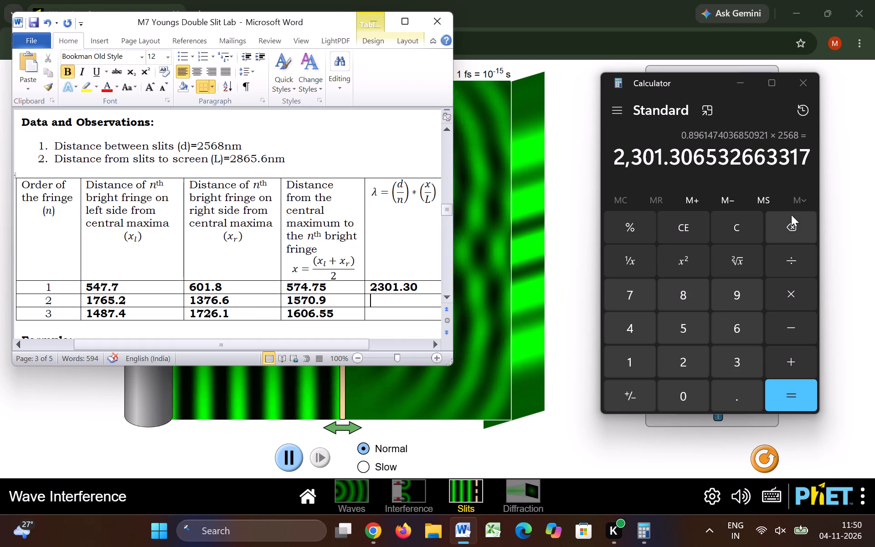
pyautogui.tripleClick(792, 220)
pyautogui.click(734, 227)
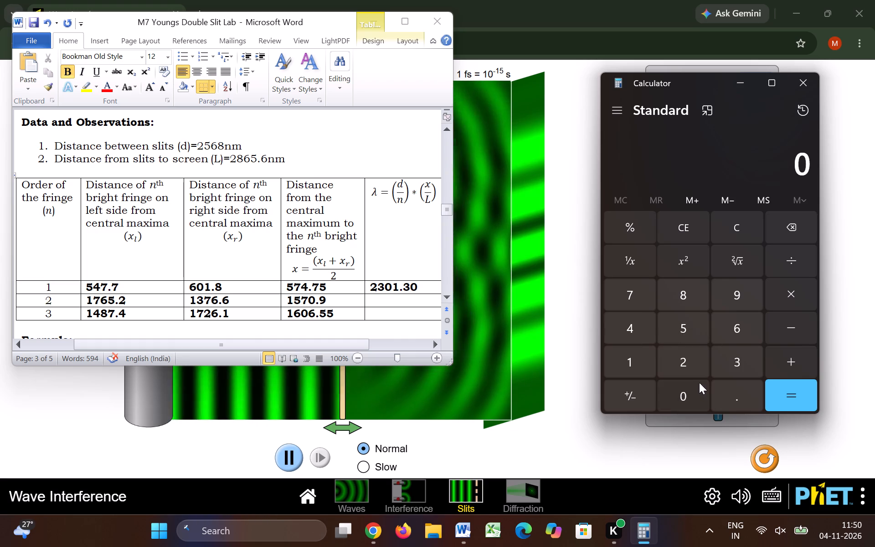
pyautogui.click(690, 361)
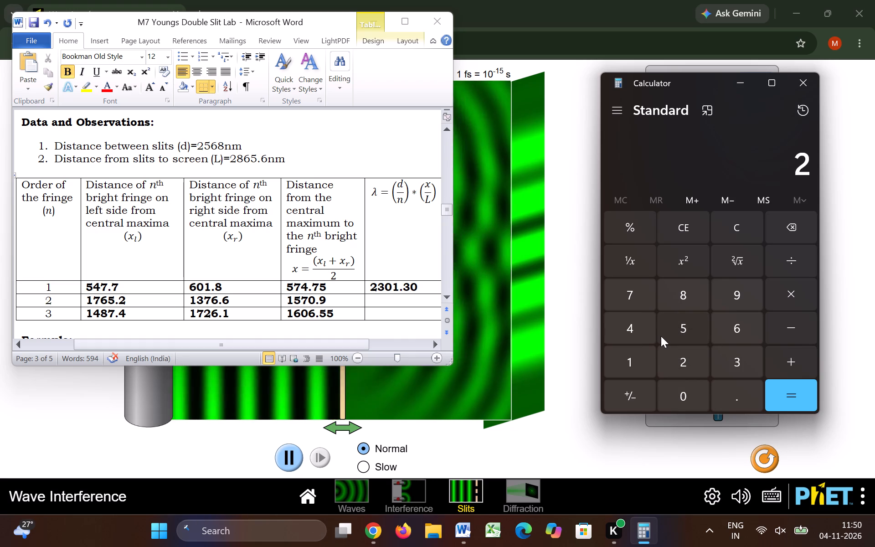
pyautogui.click(661, 336)
pyautogui.click(716, 326)
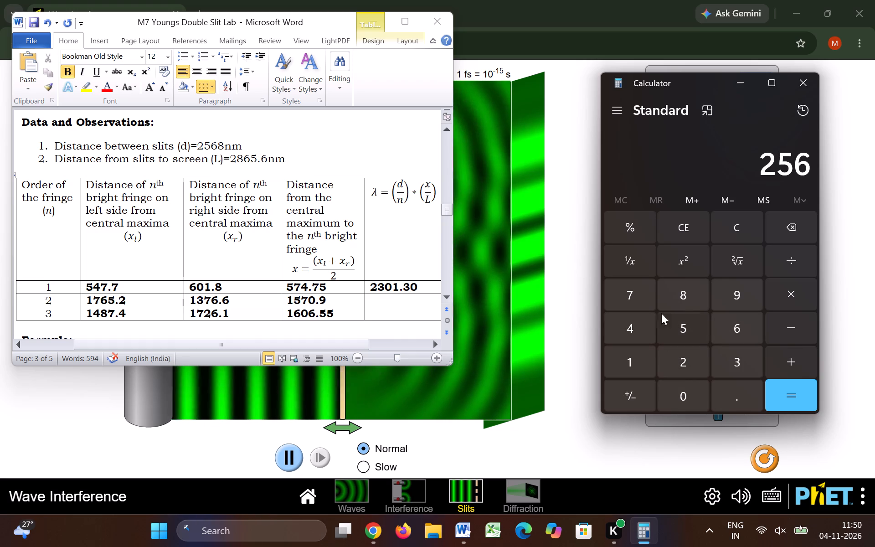
pyautogui.click(688, 295)
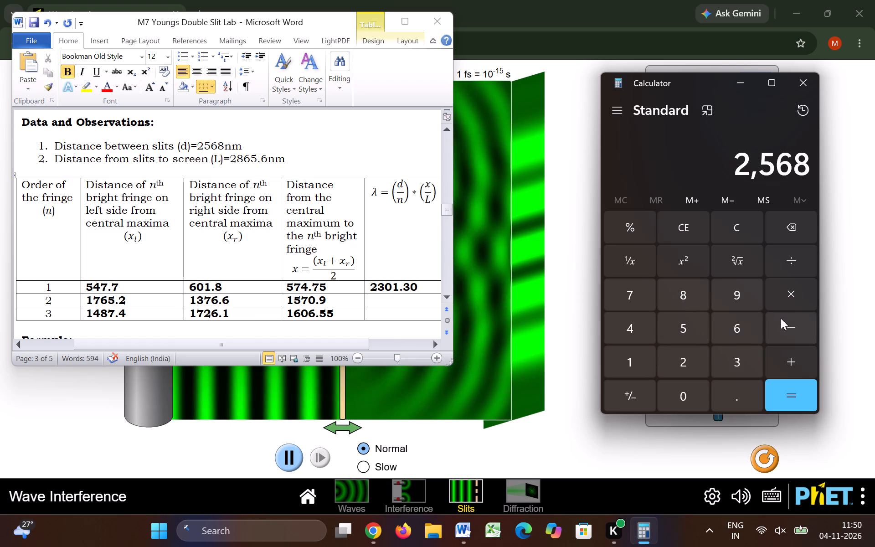
pyautogui.click(783, 263)
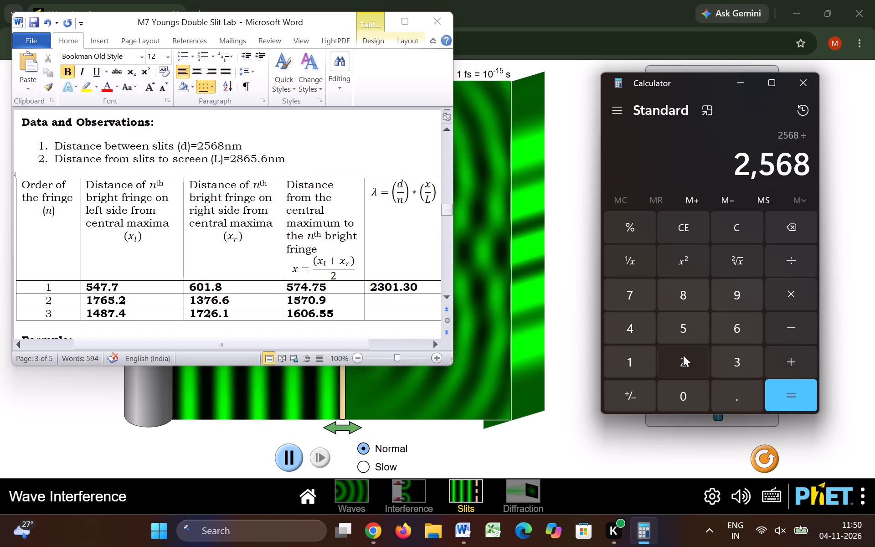
pyautogui.click(683, 355)
pyautogui.click(783, 393)
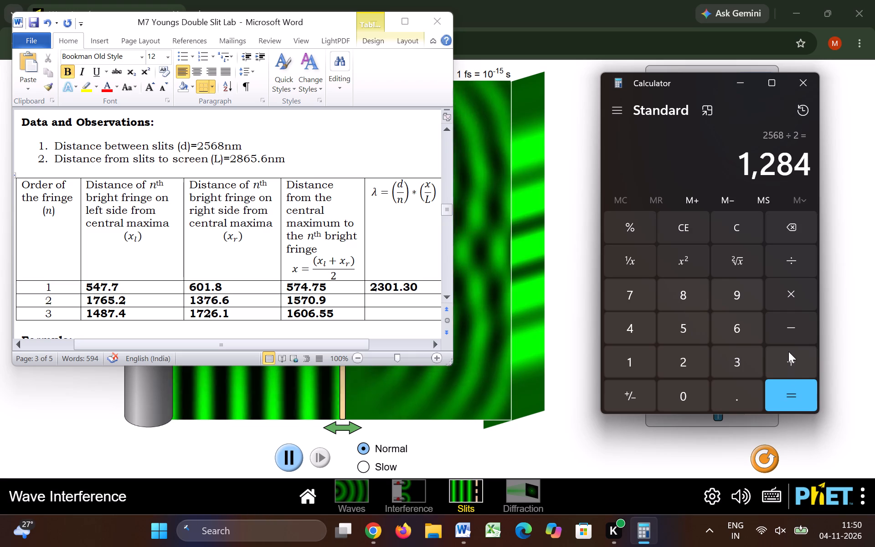
# Multiply the second-order d/n quotient by that fringe's distance x, 1570.9.
pyautogui.click(801, 280)
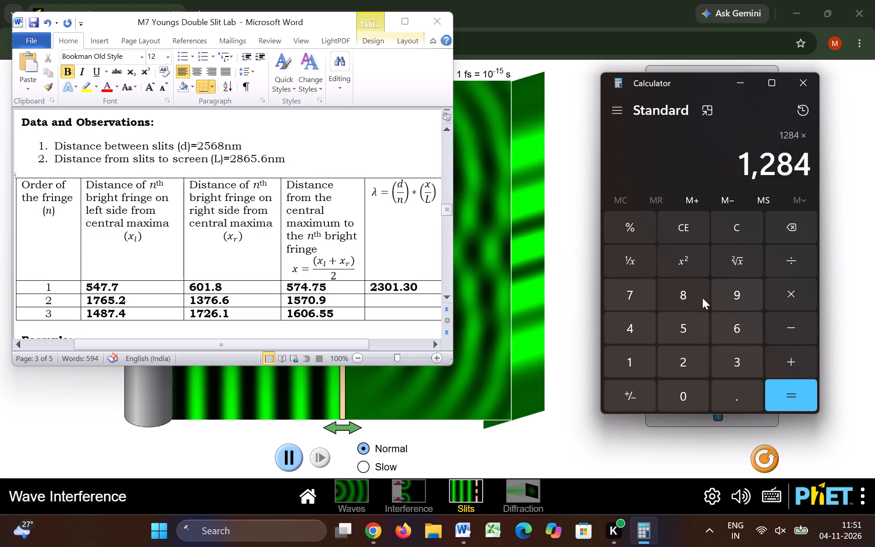
pyautogui.click(623, 351)
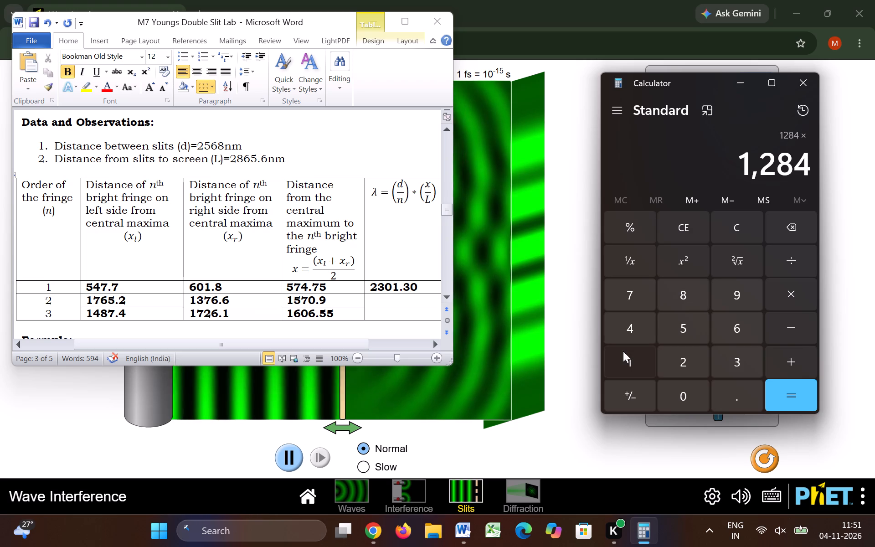
pyautogui.click(670, 327)
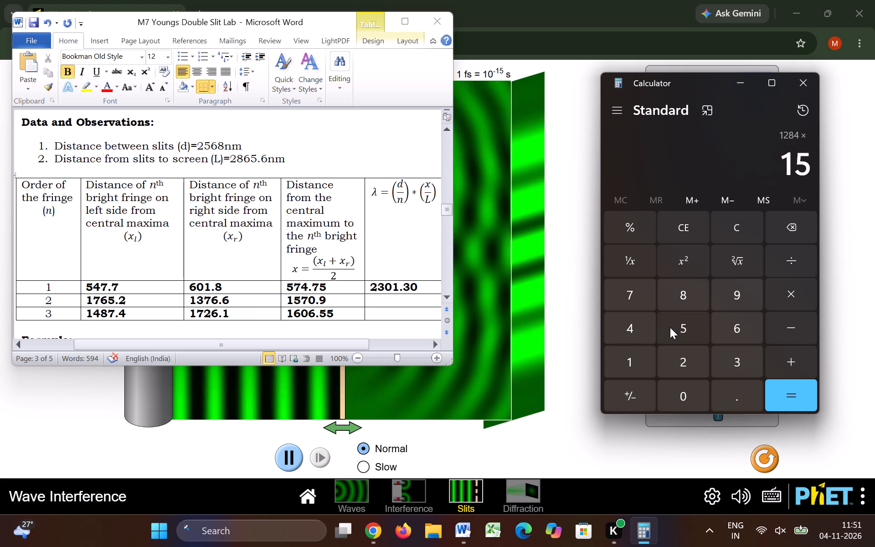
pyautogui.click(639, 289)
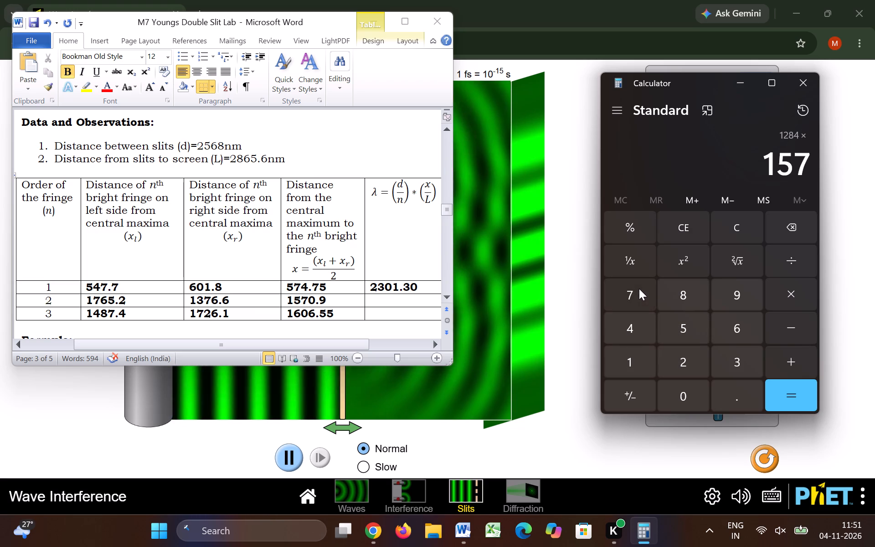
pyautogui.click(680, 393)
pyautogui.click(724, 406)
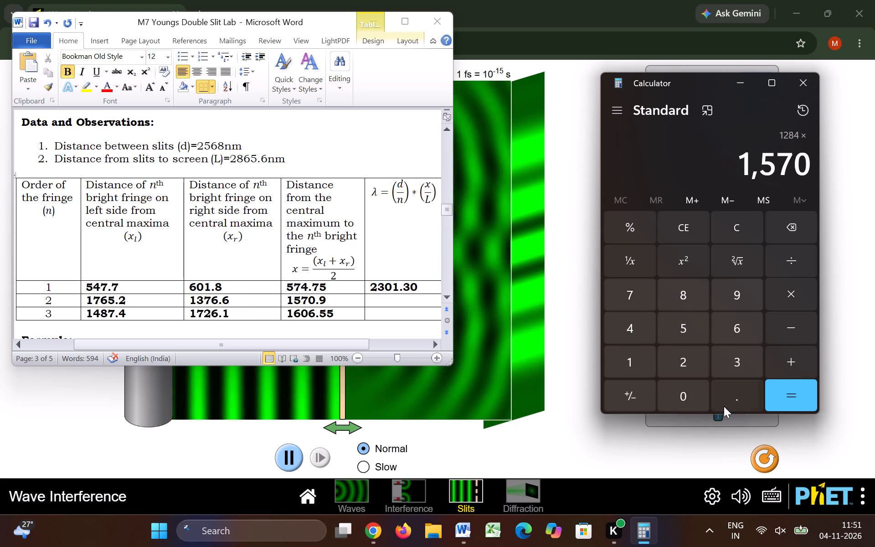
pyautogui.click(742, 283)
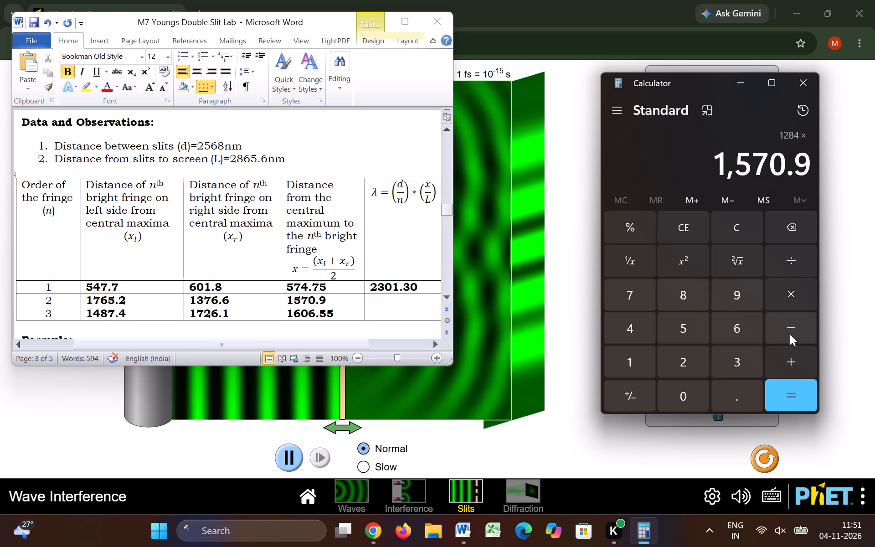
# Divide the second-order product by the slit-to-screen distance L, 2865.6, and evaluate the wavelength.
pyautogui.click(790, 261)
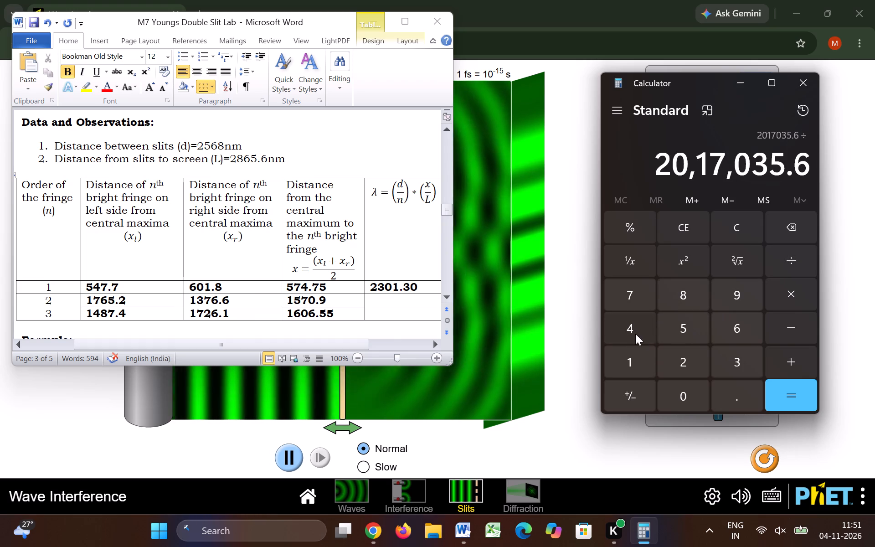
pyautogui.click(681, 360)
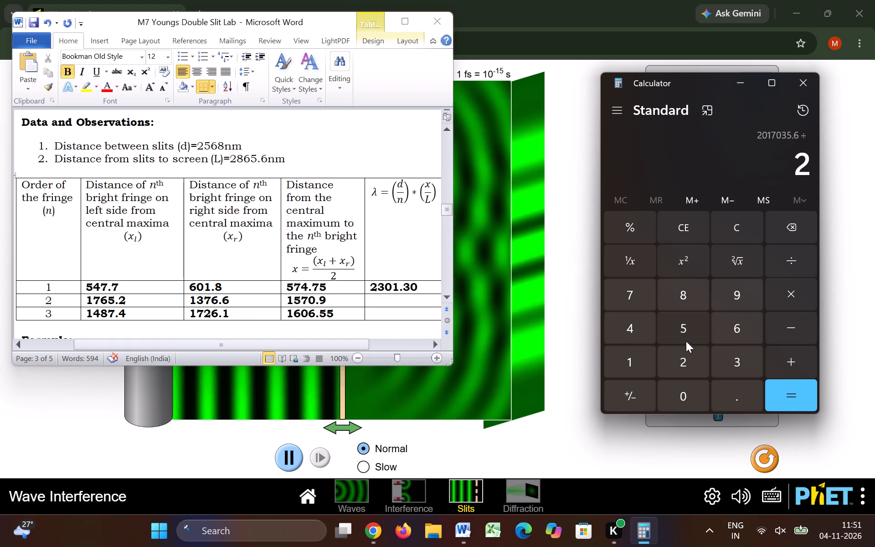
pyautogui.click(689, 286)
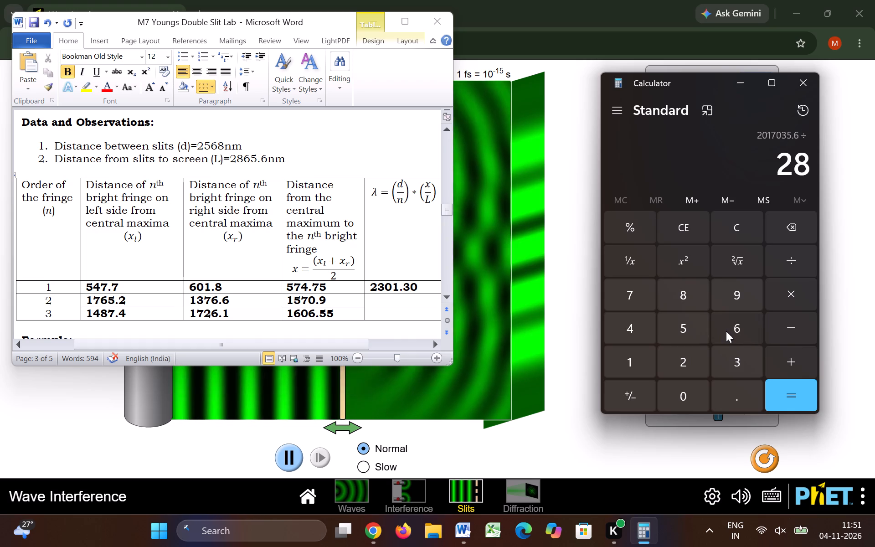
pyautogui.click(730, 329)
pyautogui.click(696, 327)
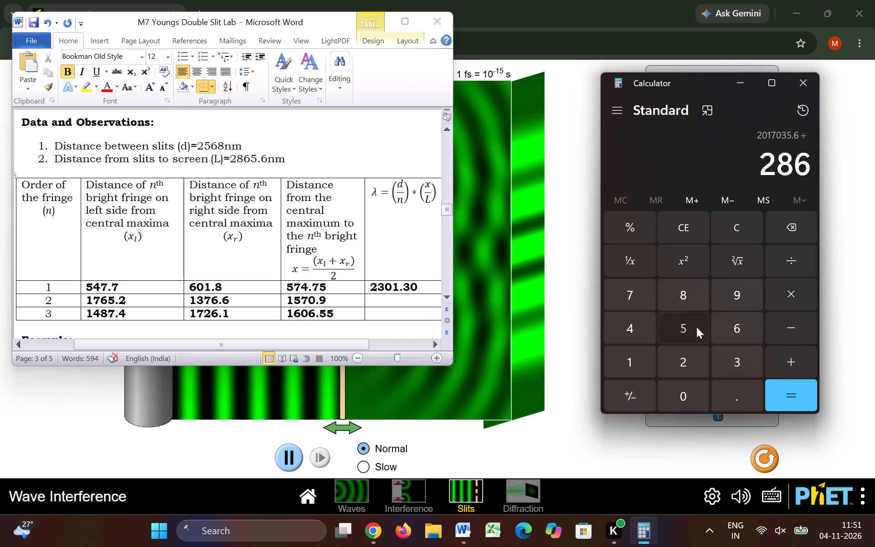
pyautogui.click(736, 404)
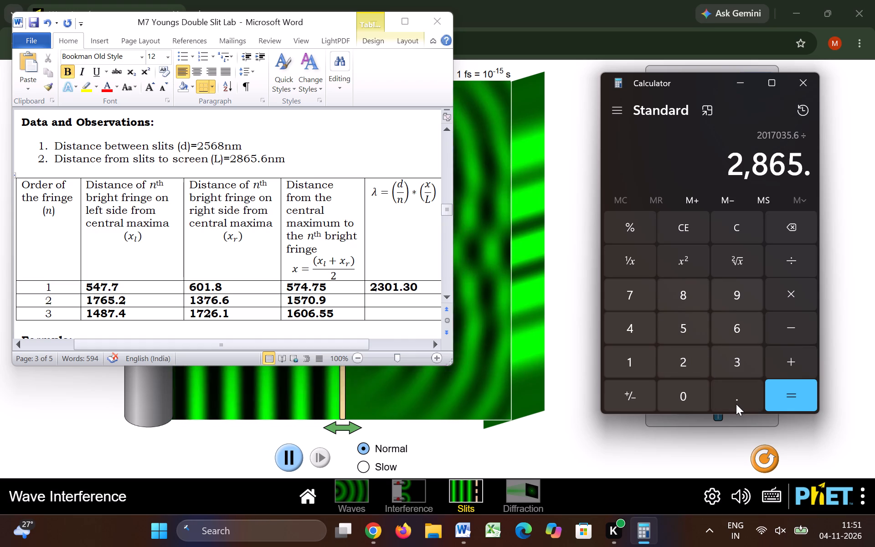
pyautogui.click(722, 331)
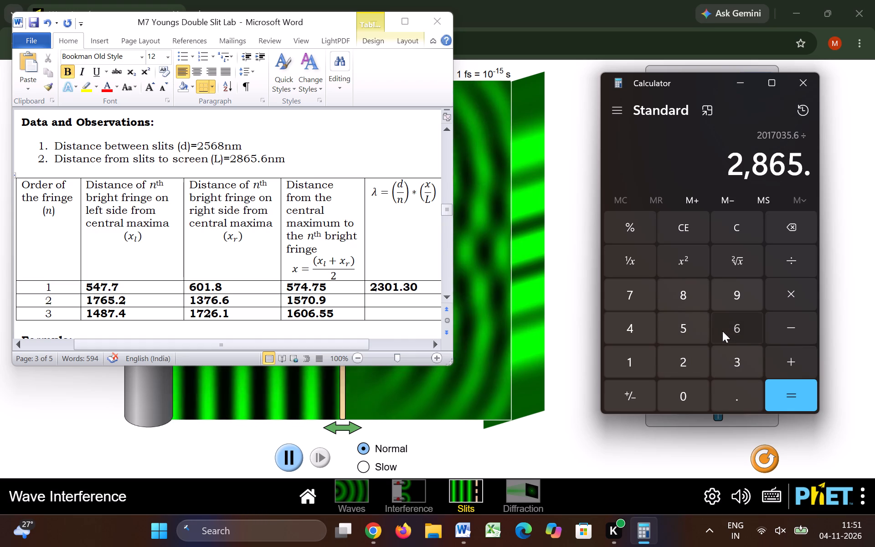
pyautogui.click(778, 392)
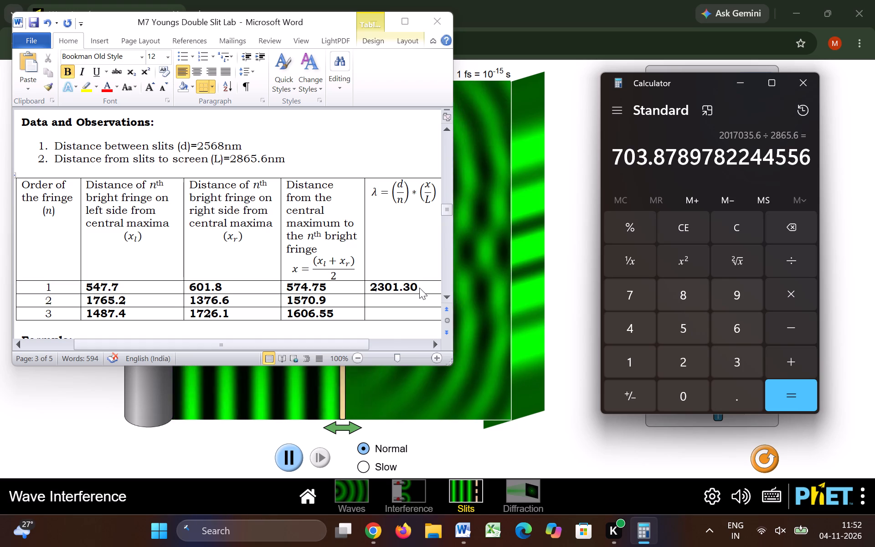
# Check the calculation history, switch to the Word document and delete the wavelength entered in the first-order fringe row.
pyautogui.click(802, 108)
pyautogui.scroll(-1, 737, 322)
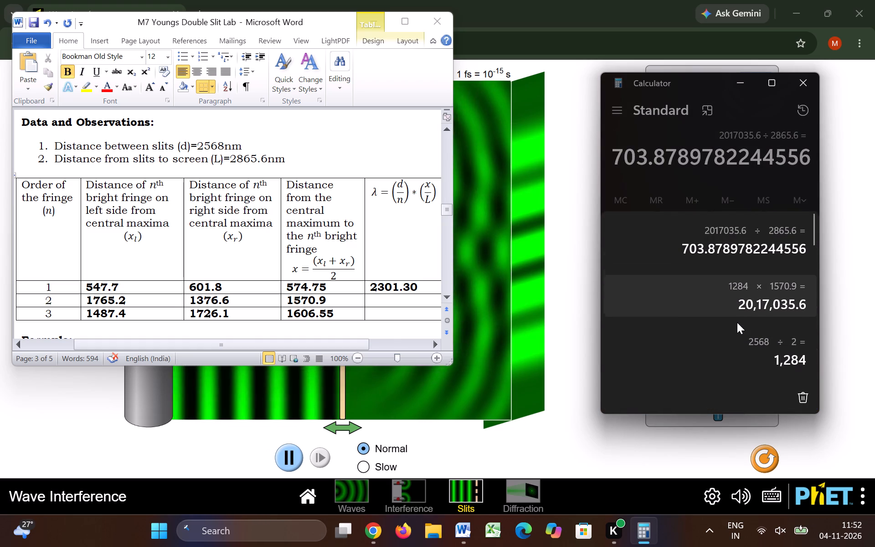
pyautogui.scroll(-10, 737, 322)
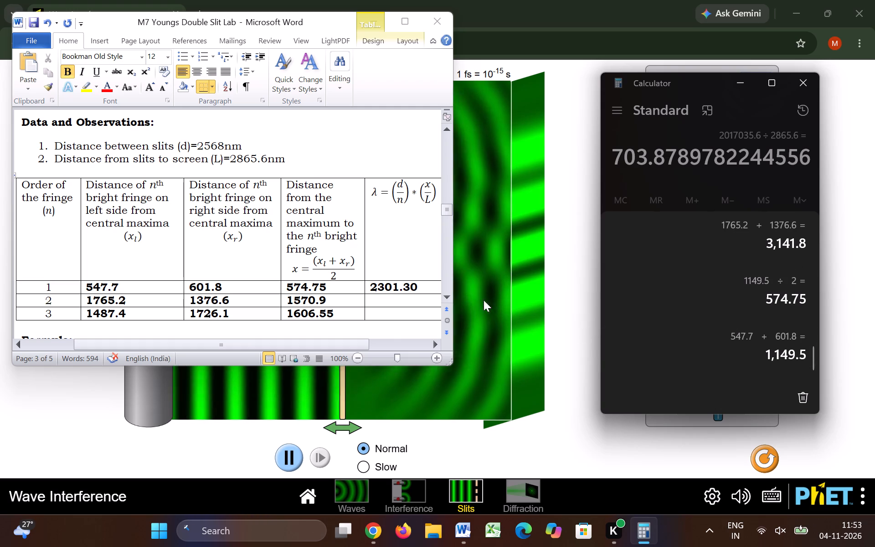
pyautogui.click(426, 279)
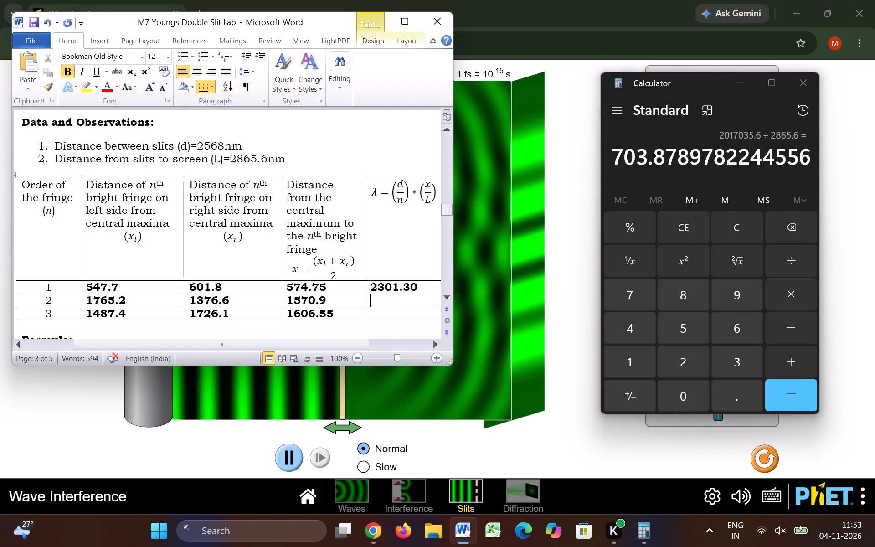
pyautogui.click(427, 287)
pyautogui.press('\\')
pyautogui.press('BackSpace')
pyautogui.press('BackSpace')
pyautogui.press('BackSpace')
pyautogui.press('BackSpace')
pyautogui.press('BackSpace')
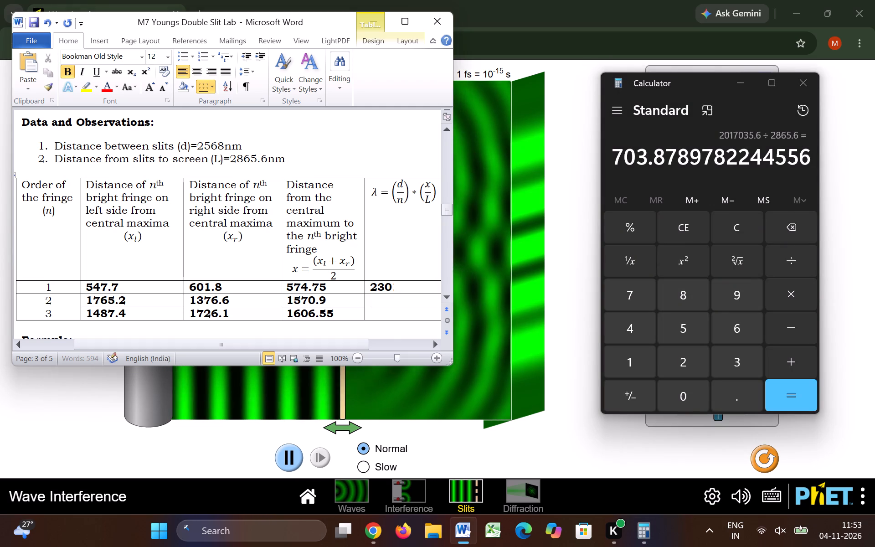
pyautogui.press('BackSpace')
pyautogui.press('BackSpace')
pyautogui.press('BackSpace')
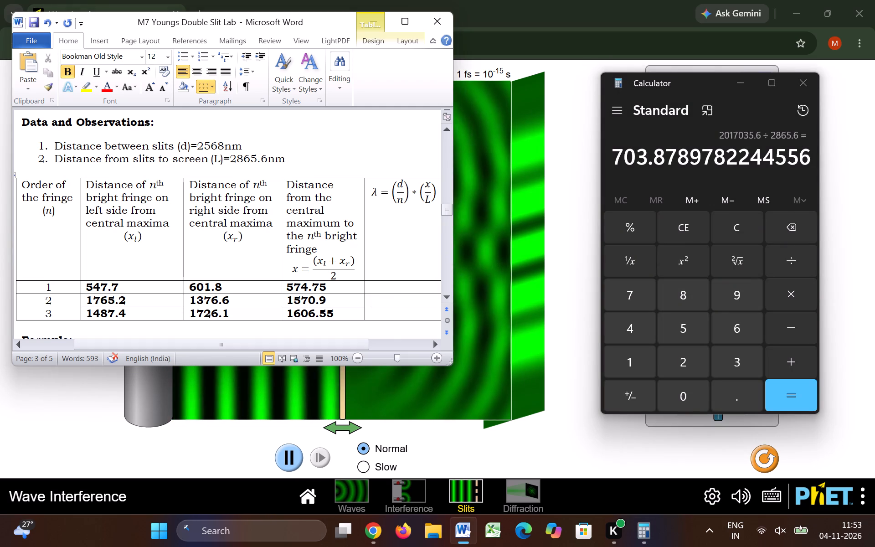
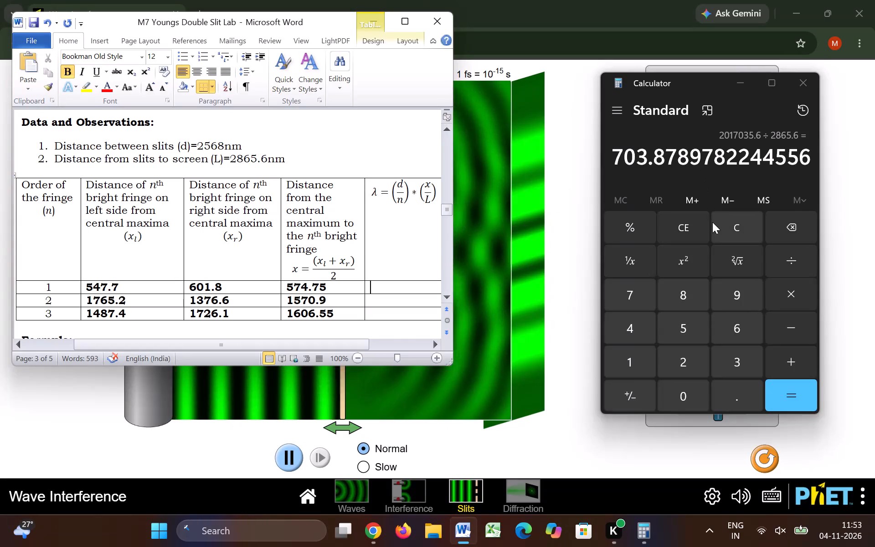
# Switch to Calculator and clear the second-order wavelength calculation.
pyautogui.click(722, 222)
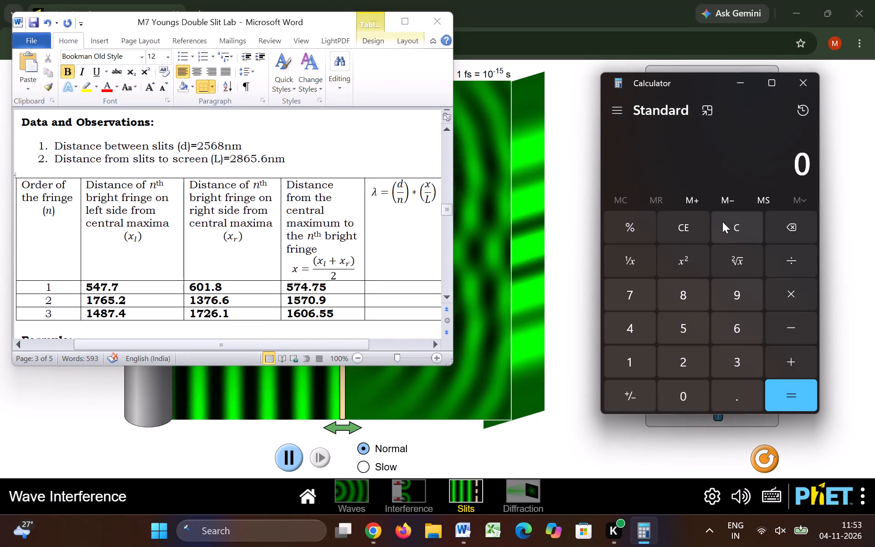
# Set the Wave Interference simulation speed to Slow and bring the Word lab document and Calculator back in front of it.
pyautogui.click(368, 463)
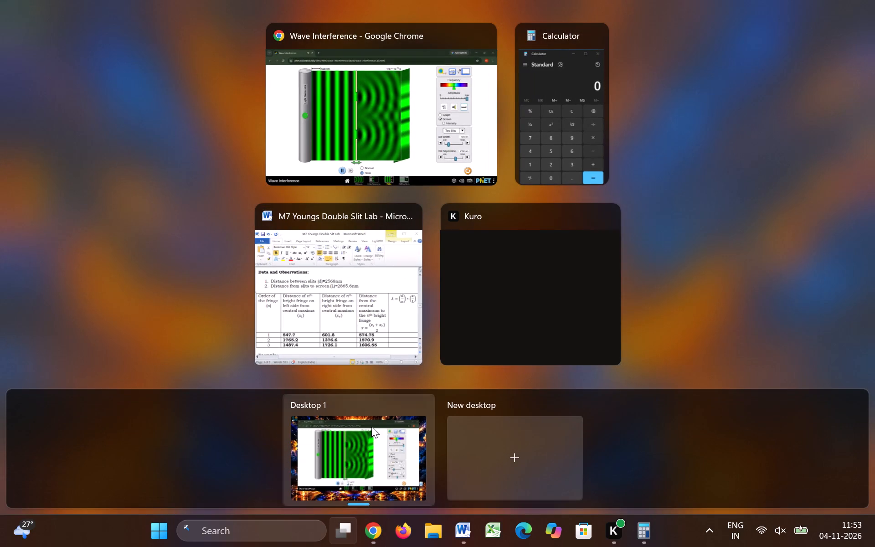
pyautogui.click(370, 328)
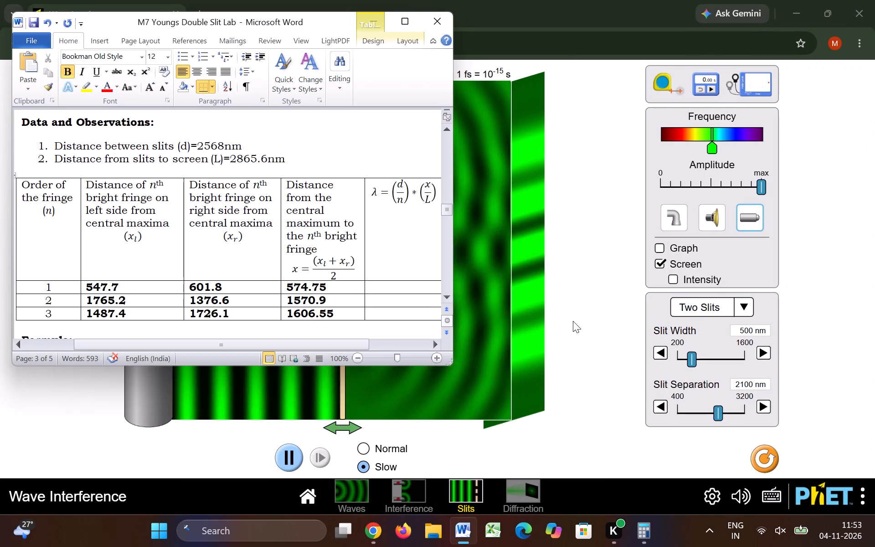
pyautogui.click(637, 519)
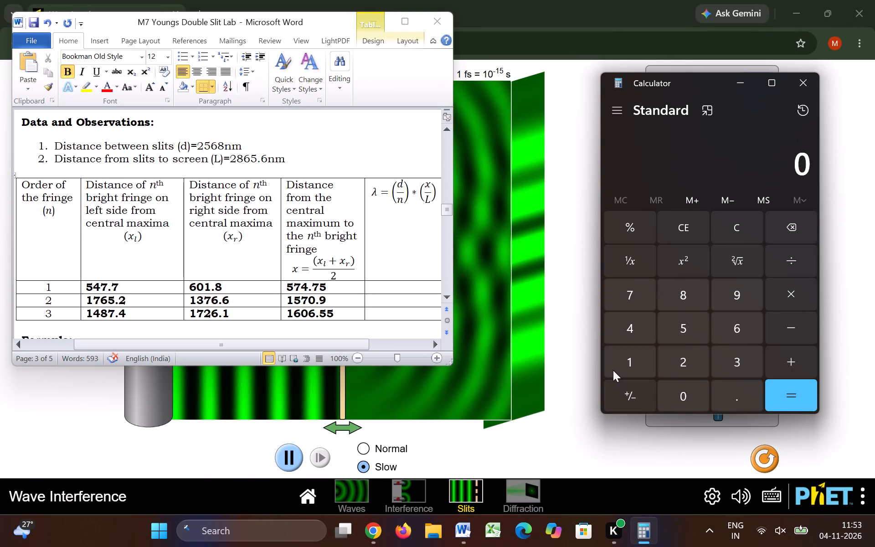
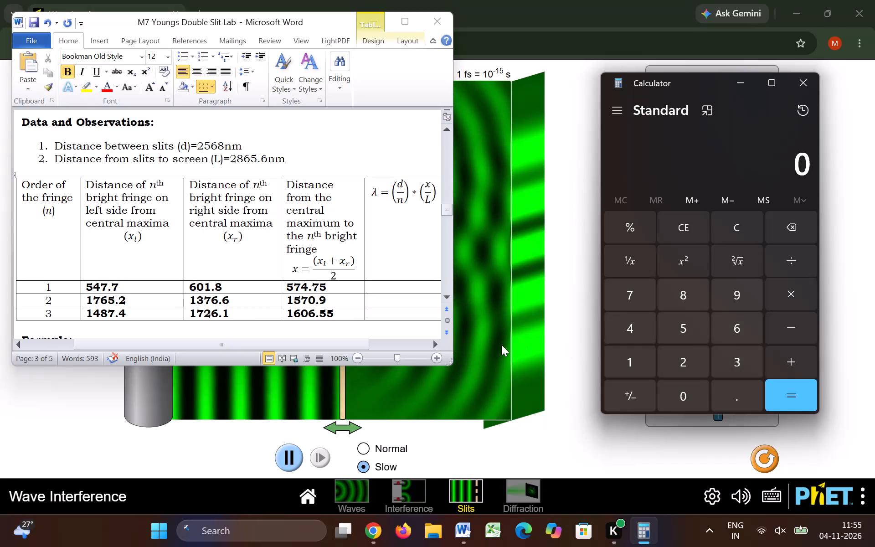
# Switch to the Word lab document and clear the averaged distance x values for fringe orders 3, 2 and 1.
pyautogui.click(338, 310)
pyautogui.click(338, 310)
pyautogui.press('BackSpace')
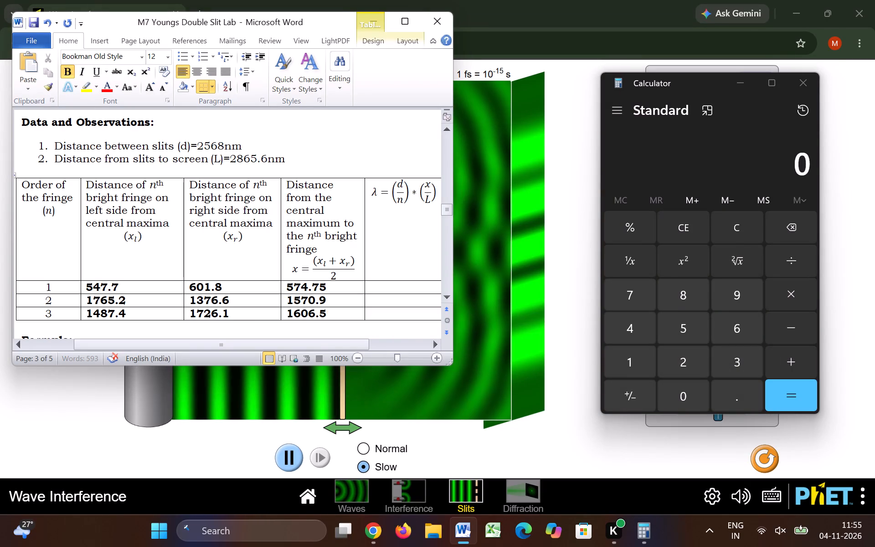
pyautogui.press('BackSpace')
pyautogui.press('BackSpace')
pyautogui.press('BackSpace')
pyautogui.press('BackSpace')
pyautogui.press('BackSpace')
pyautogui.press('BackSpace')
pyautogui.press('BackSpace')
pyautogui.press('BackSpace')
pyautogui.press('BackSpace')
pyautogui.press('BackSpace')
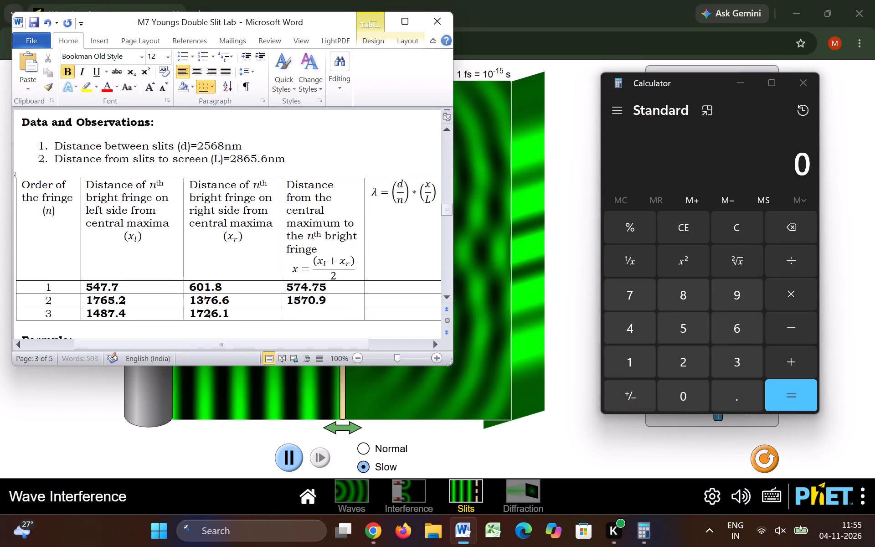
pyautogui.press('BackSpace')
pyautogui.press('BackSpace')
pyautogui.press('BackSpace')
pyautogui.press('BackSpace')
pyautogui.press('BackSpace')
pyautogui.press('BackSpace')
pyautogui.press('BackSpace')
pyautogui.press('BackSpace')
pyautogui.press('BackSpace')
pyautogui.press('BackSpace')
pyautogui.press('BackSpace')
pyautogui.press('BackSpace')
pyautogui.press('BackSpace')
pyautogui.press('BackSpace')
pyautogui.click(342, 301)
pyautogui.press('BackSpace')
pyautogui.press('BackSpace')
pyautogui.press('BackSpace')
pyautogui.press('BackSpace')
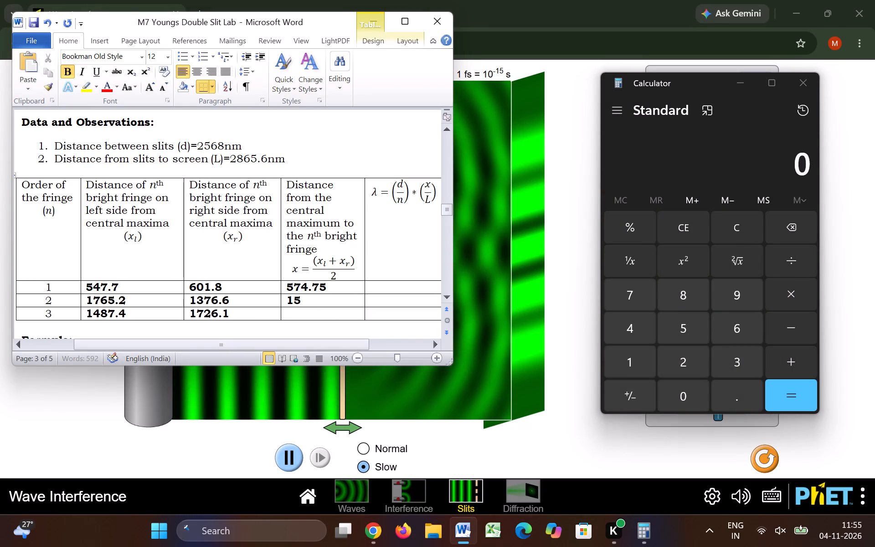
pyautogui.press('BackSpace')
pyautogui.press('BackSpace')
pyautogui.click(361, 287)
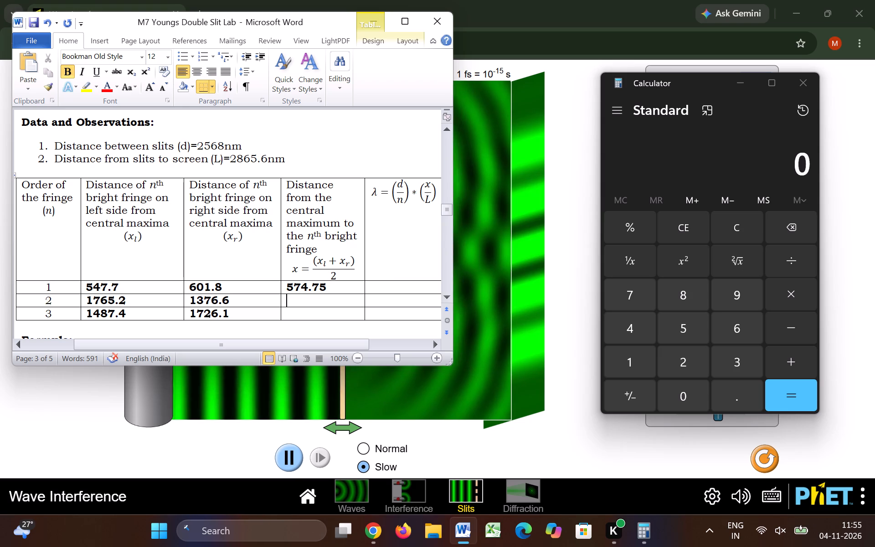
pyautogui.press('BackSpace')
pyautogui.press('BackSpace')
pyautogui.press('BackSpace')
pyautogui.press('BackSpace')
pyautogui.press('BackSpace')
pyautogui.press('BackSpace')
pyautogui.press('BackSpace')
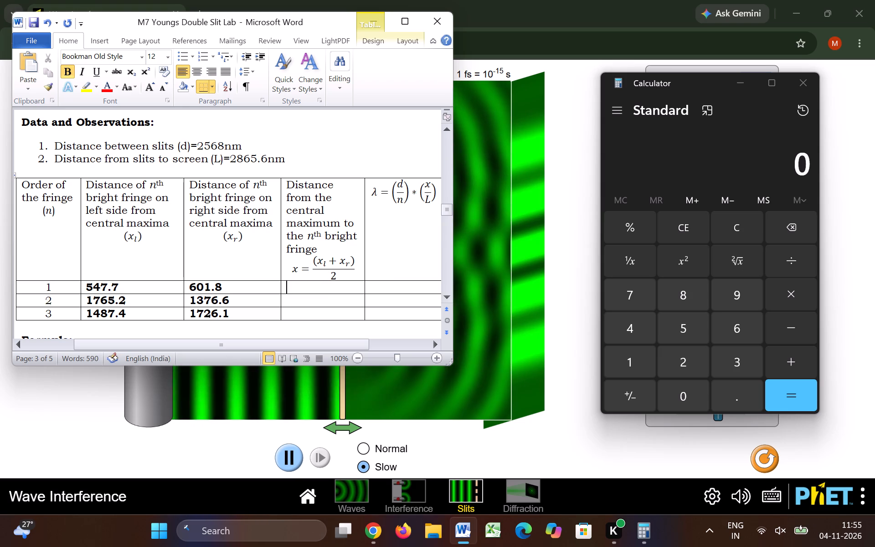
# Clear the right-side fringe distance (x_r) values for orders 2, 3 and 1 in the data table.
pyautogui.click(266, 301)
pyautogui.press('BackSpace')
pyautogui.press('BackSpace')
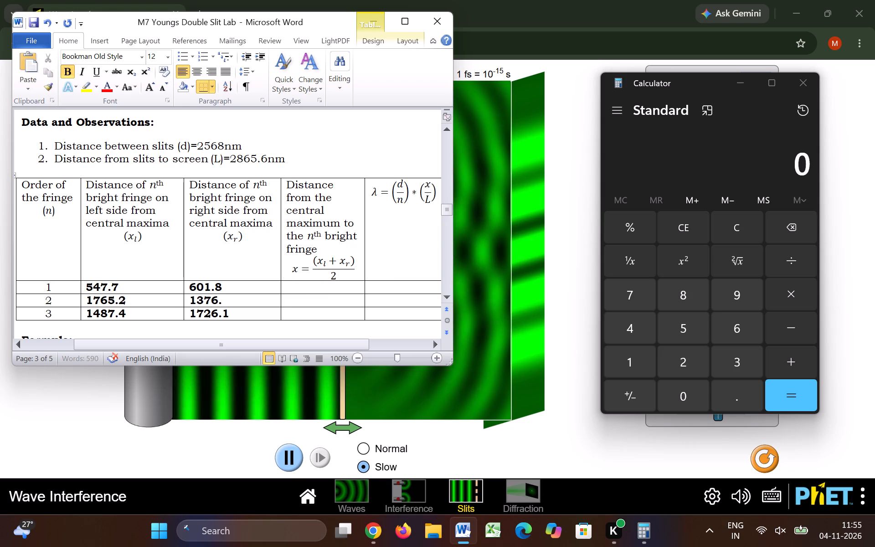
pyautogui.press('BackSpace')
pyautogui.press('BackSpace')
pyautogui.press('BackSpace')
pyautogui.press('BackSpace')
pyautogui.press('BackSpace')
pyautogui.press('BackSpace')
pyautogui.press('BackSpace')
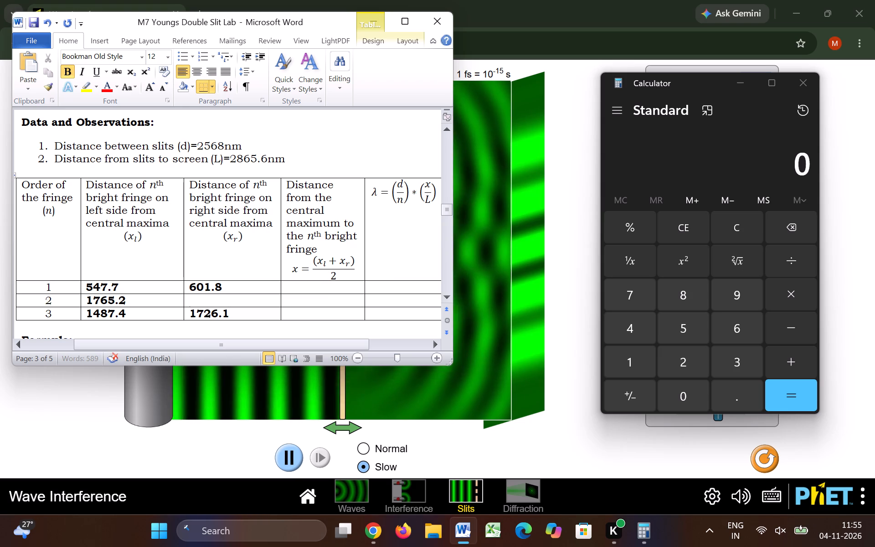
pyautogui.click(265, 317)
pyautogui.press('BackSpace')
pyautogui.press('BackSpace')
pyautogui.press('BackSpace')
pyautogui.press('BackSpace')
pyautogui.press('BackSpace')
pyautogui.press('BackSpace')
pyautogui.press('BackSpace')
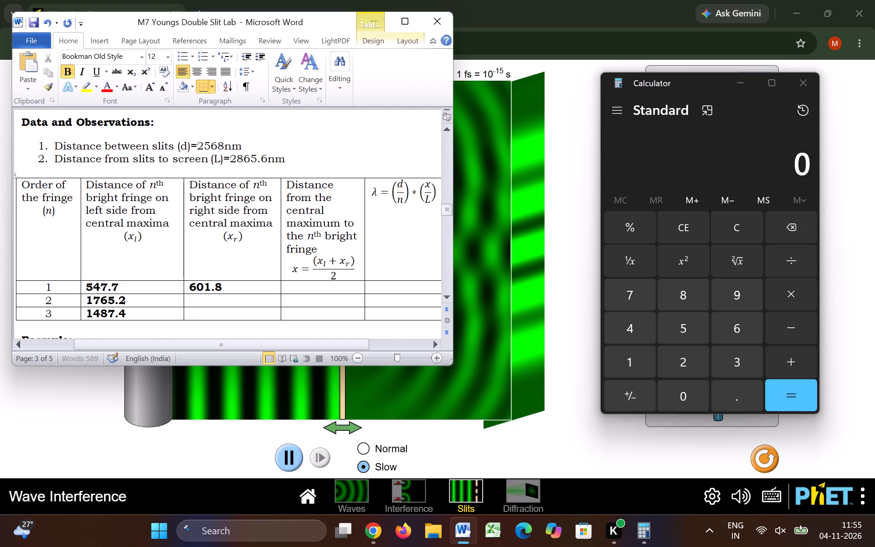
pyautogui.press('BackSpace')
pyautogui.press('BackSpace')
pyautogui.press('BackSpace')
pyautogui.press('BackSpace')
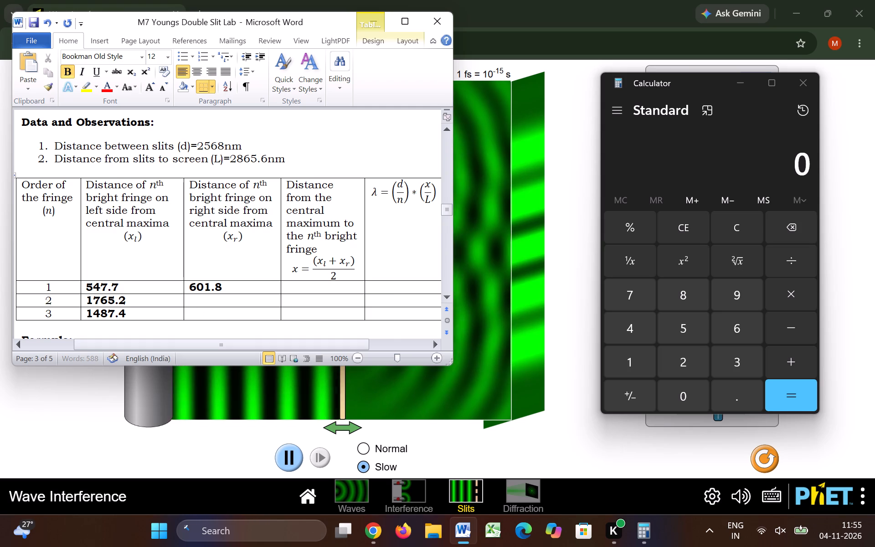
pyautogui.click(277, 288)
pyautogui.press('BackSpace')
pyautogui.press('BackSpace')
pyautogui.press('BackSpace')
pyautogui.press('BackSpace')
pyautogui.press('BackSpace')
pyautogui.press('BackSpace')
pyautogui.press('BackSpace')
pyautogui.press('BackSpace')
pyautogui.press('BackSpace')
pyautogui.press('BackSpace')
pyautogui.press('BackSpace')
pyautogui.press('BackSpace')
pyautogui.press('BackSpace')
pyautogui.press('BackSpace')
pyautogui.press('BackSpace')
pyautogui.press('BackSpace')
pyautogui.press('BackSpace')
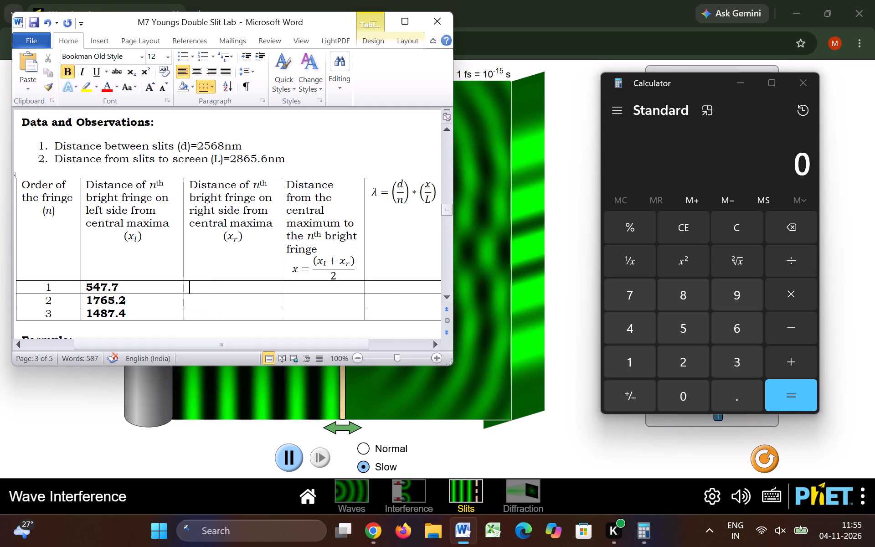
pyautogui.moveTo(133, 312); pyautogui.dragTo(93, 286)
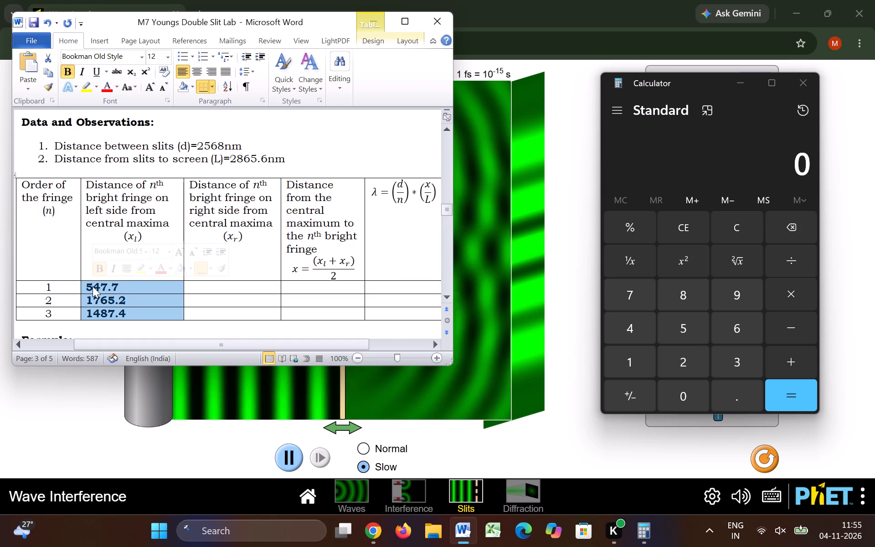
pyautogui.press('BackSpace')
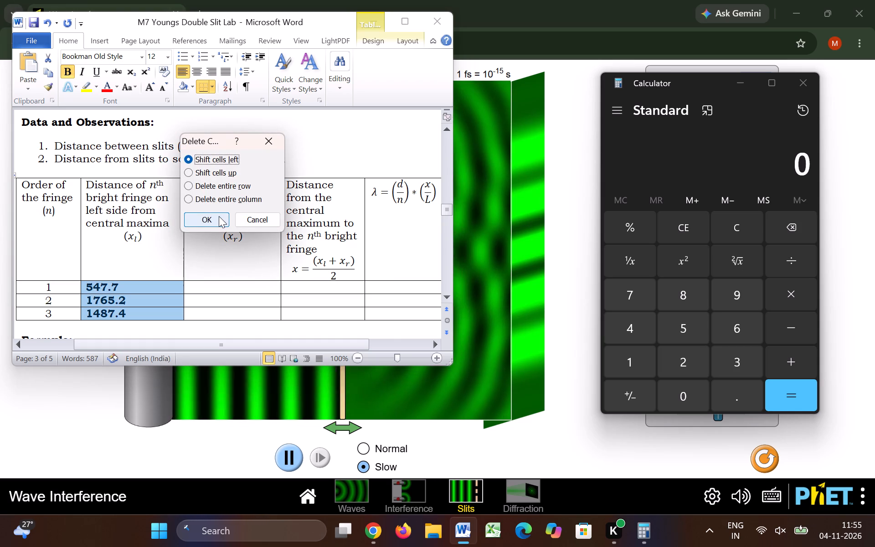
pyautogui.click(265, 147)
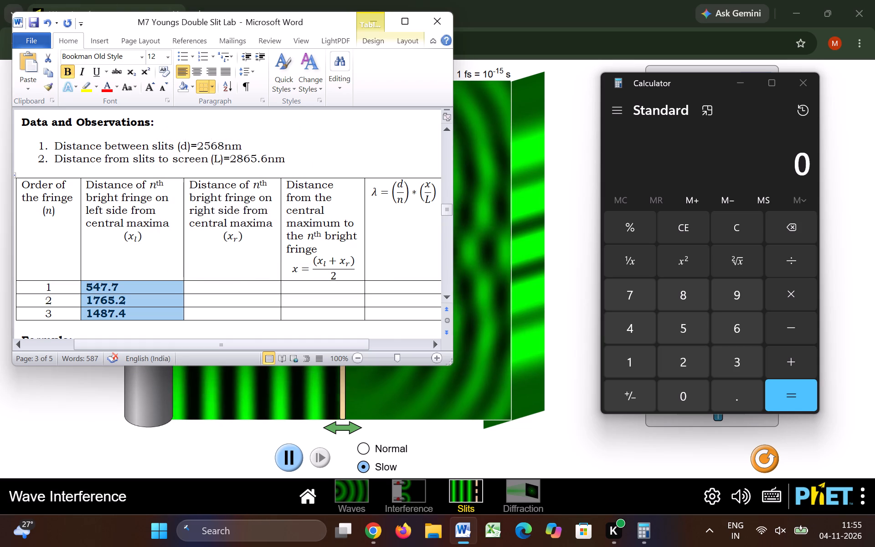
# Clear the left-side fringe distance (x_l) values for orders 1, 3 and 2, keeping the table cells in place.
pyautogui.click(147, 284)
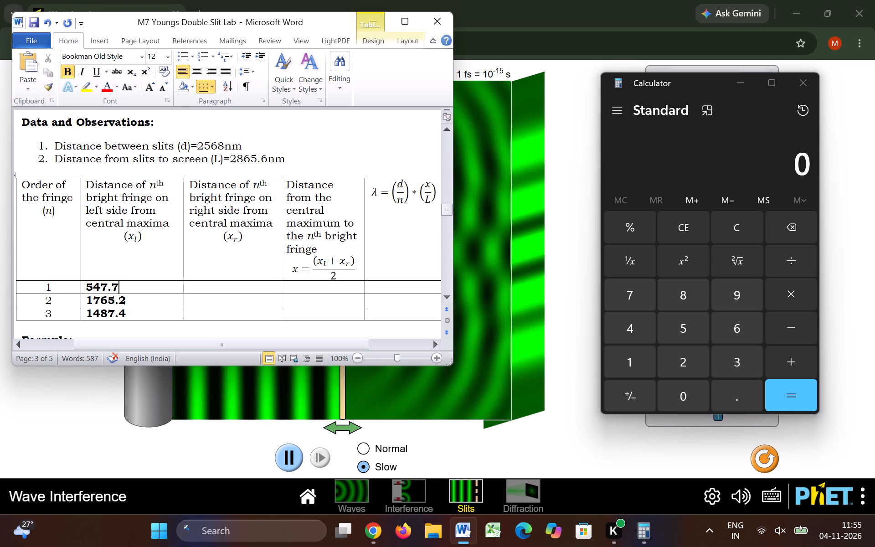
pyautogui.press('BackSpace')
pyautogui.press('BackSpace')
pyautogui.press('BackSpace')
pyautogui.press('BackSpace')
pyautogui.press('BackSpace')
pyautogui.press('BackSpace')
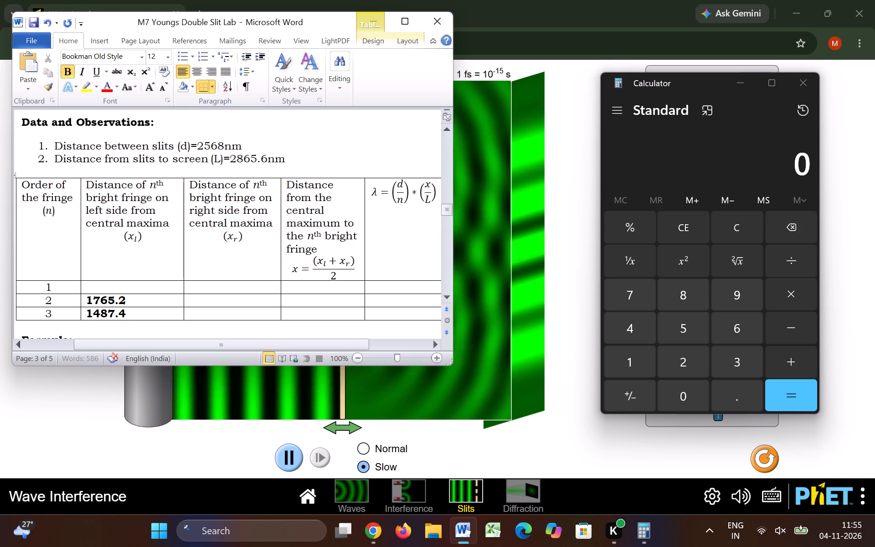
pyautogui.click(129, 309)
pyautogui.press('BackSpace')
pyautogui.press('BackSpace')
pyautogui.press('BackSpace')
pyautogui.press('BackSpace')
pyautogui.press('BackSpace')
pyautogui.press('BackSpace')
pyautogui.press('BackSpace')
pyautogui.press('BackSpace')
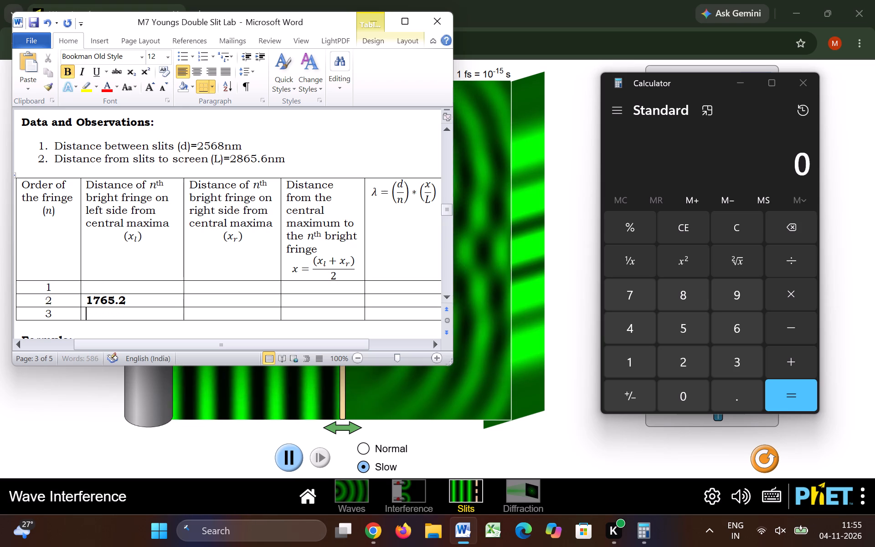
pyautogui.press('BackSpace')
pyautogui.press('BackSpace')
pyautogui.doubleClick(132, 296)
pyautogui.press('BackSpace')
pyautogui.press('BackSpace')
pyautogui.press('BackSpace')
pyautogui.press('BackSpace')
pyautogui.press('BackSpace')
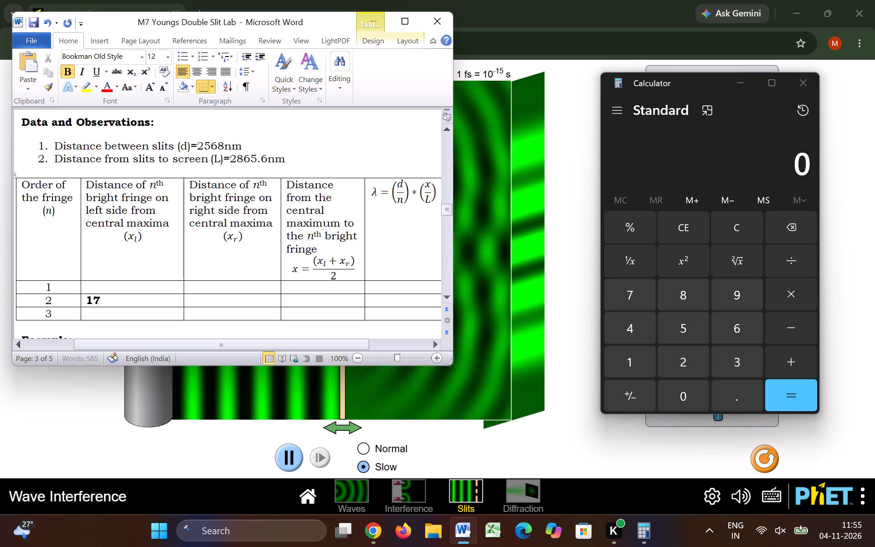
pyautogui.press('BackSpace')
pyautogui.press('BackSpace')
pyautogui.click(132, 296)
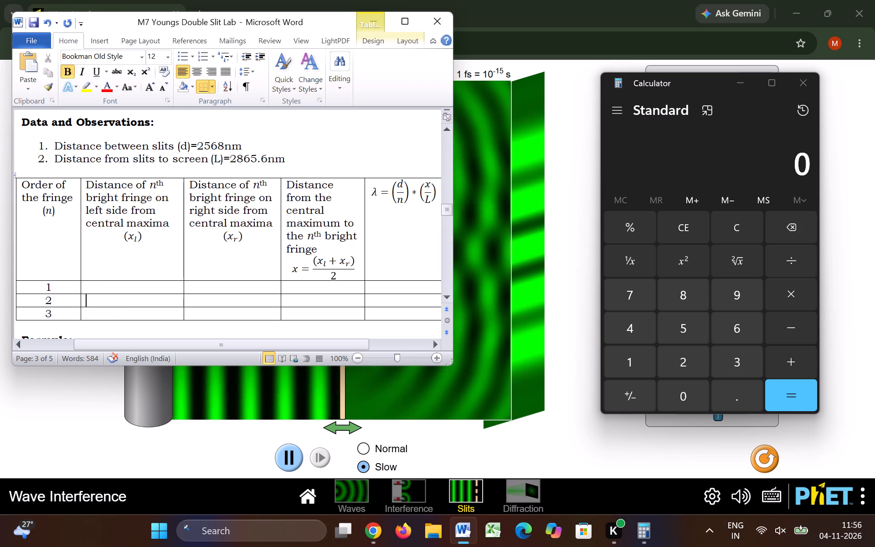
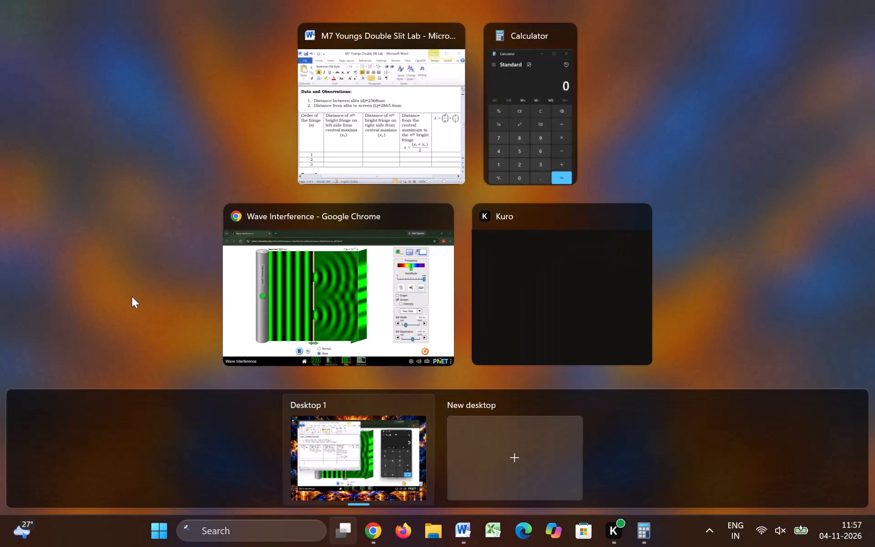
# Close the Chrome window containing the PhET Wave Interference simulation.
pyautogui.click(321, 253)
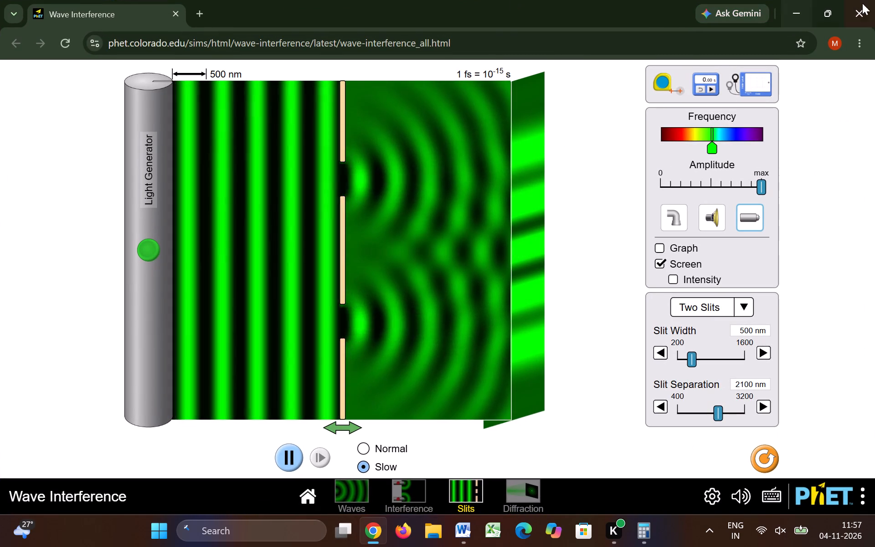
pyautogui.click(874, 8)
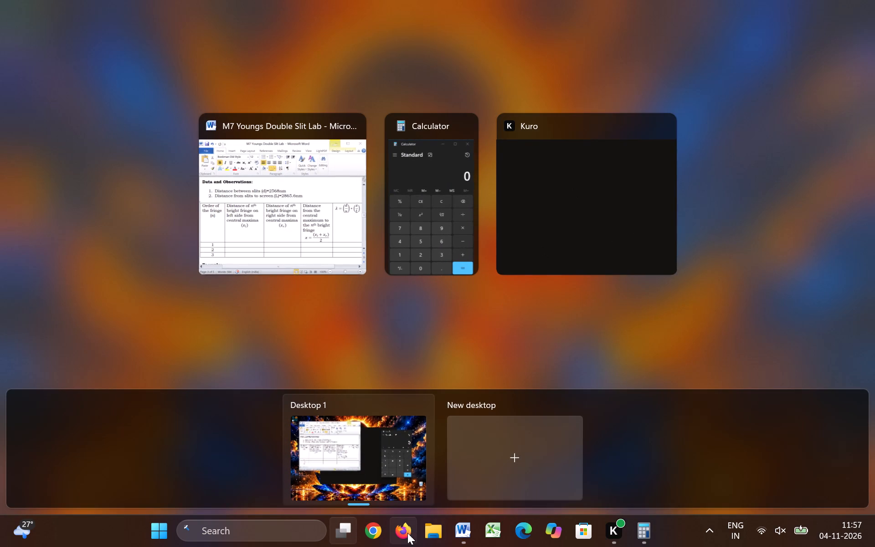
# Launch Firefox, maximize its window and open the NxtWave learning site (learning.ccbp.in) from the new tab shortcuts.
pyautogui.click(404, 533)
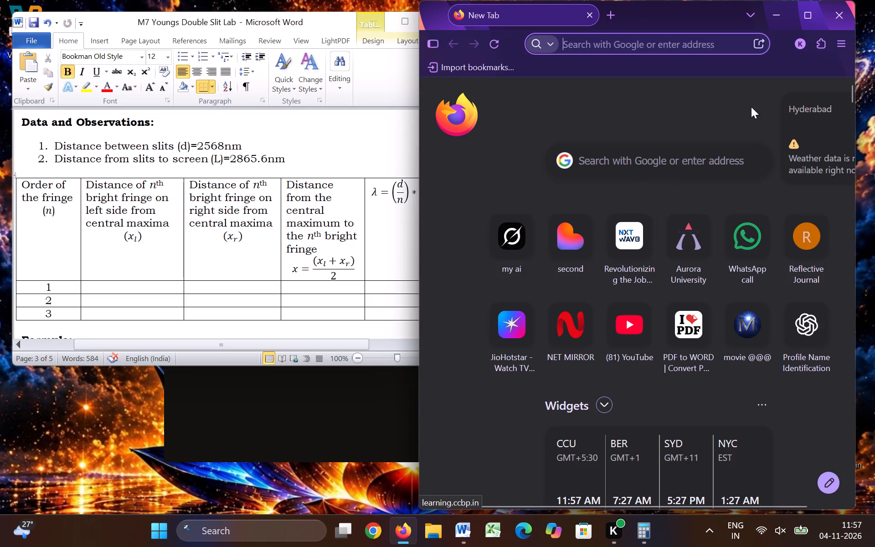
pyautogui.click(805, 11)
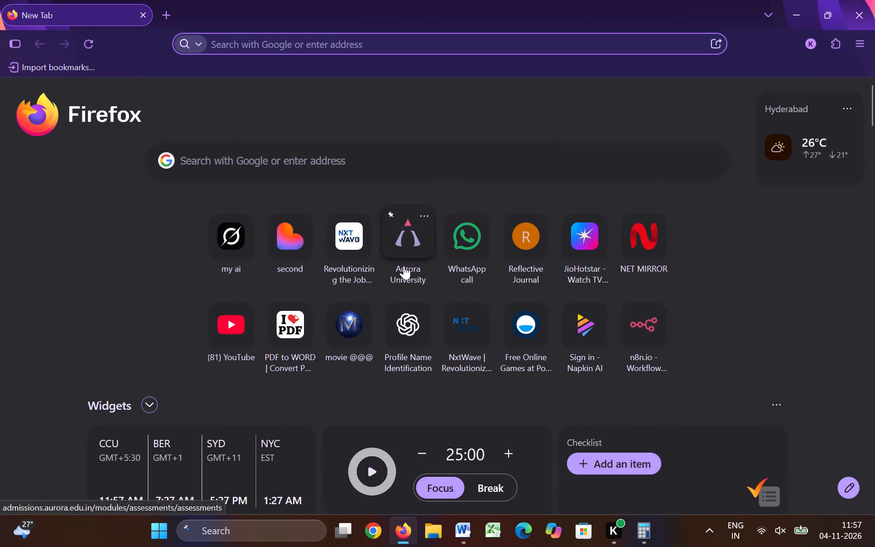
pyautogui.click(327, 218)
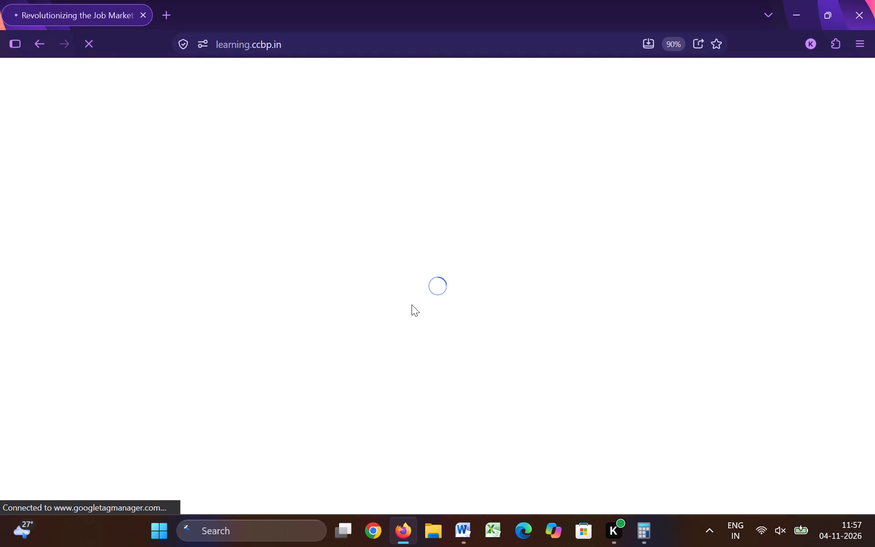